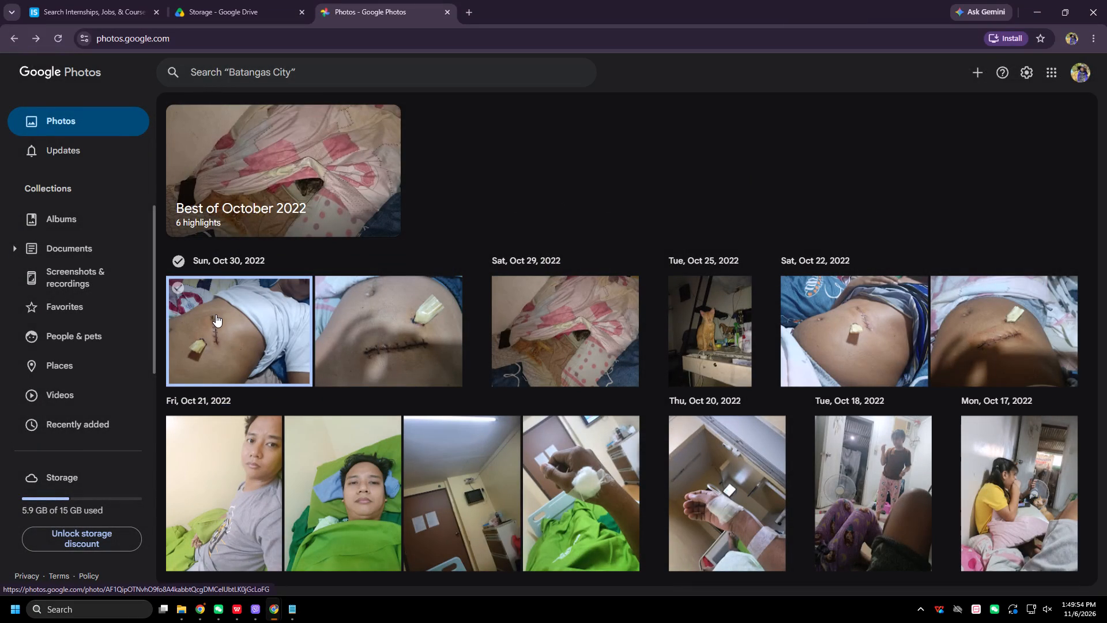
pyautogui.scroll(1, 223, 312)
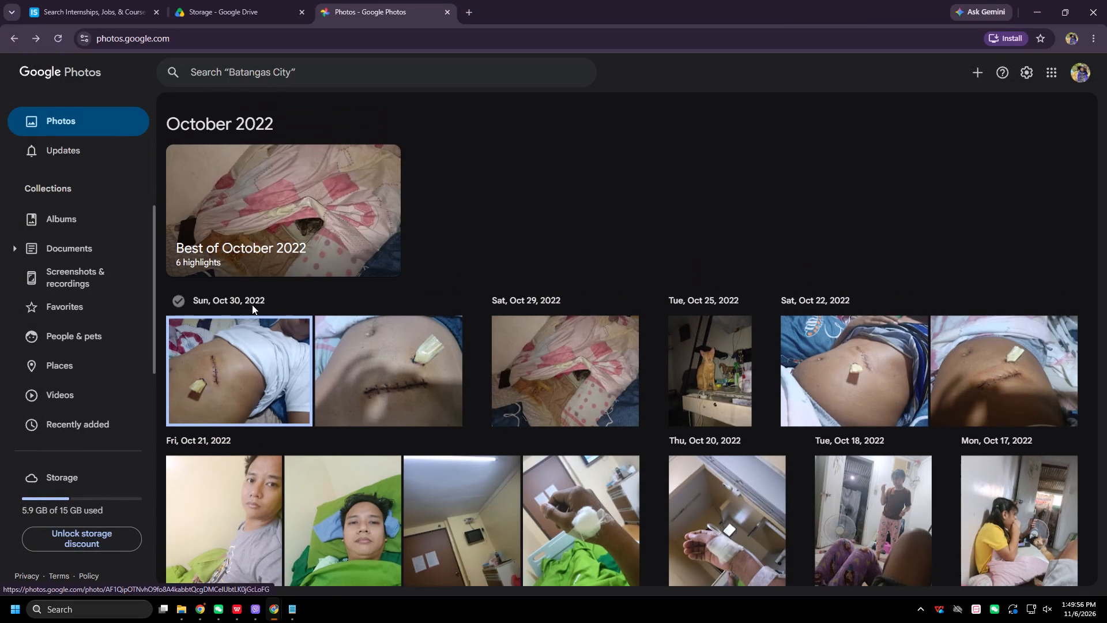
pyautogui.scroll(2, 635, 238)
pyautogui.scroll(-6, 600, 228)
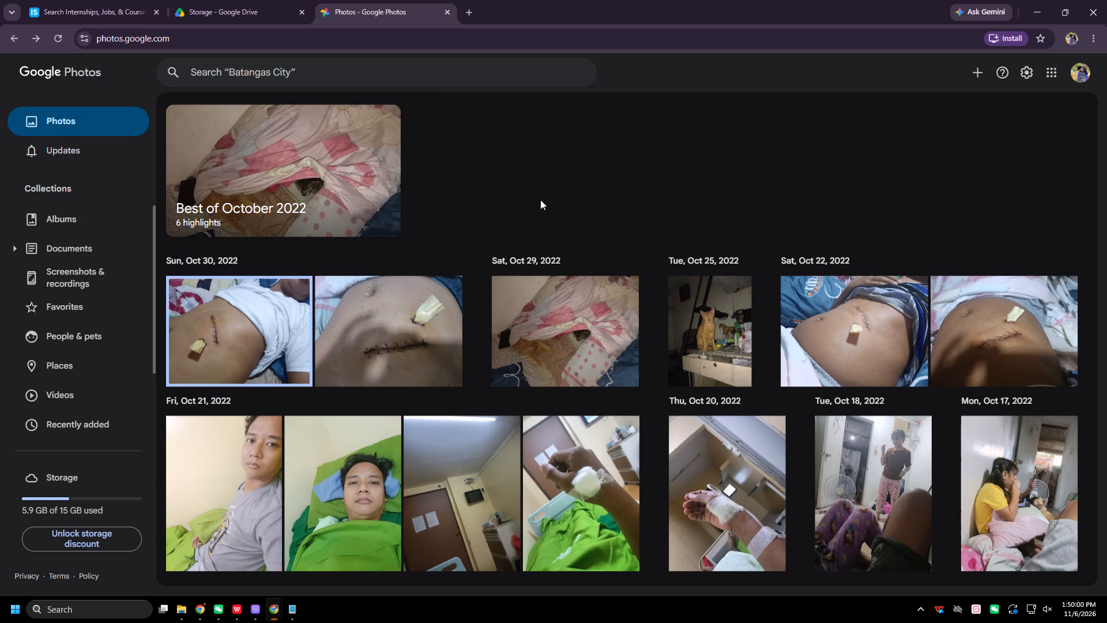
# Close the Google Photos tab.
pyautogui.hotkey('ctrl', 'w')
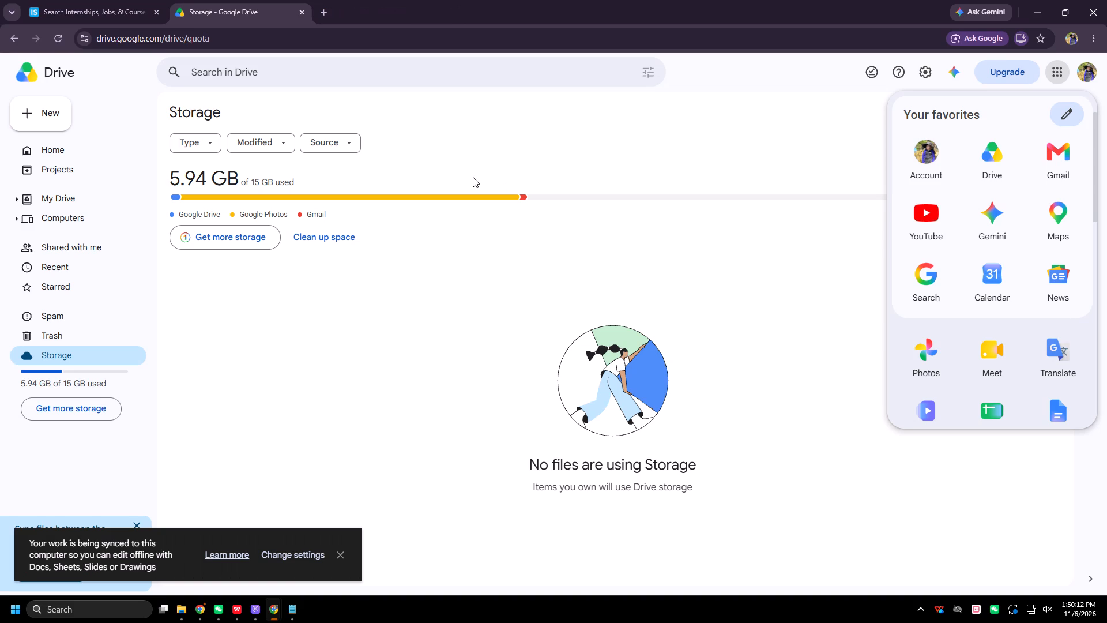
pyautogui.click(175, 0)
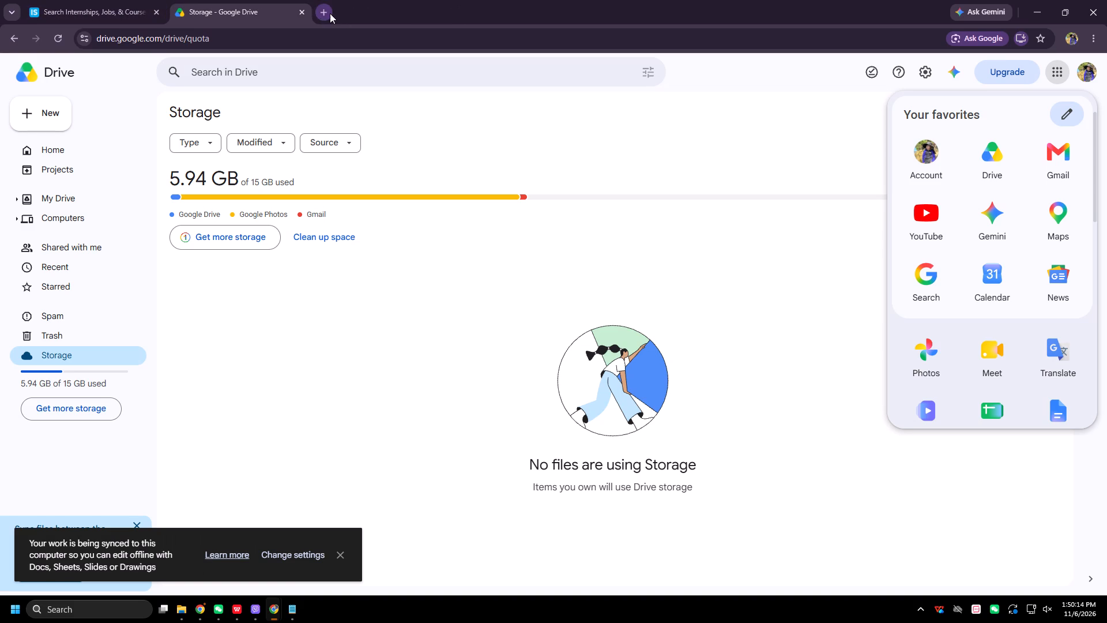
# Open a new blank browser tab and return to the Google Drive Storage tab.
pyautogui.click(330, 13)
pyautogui.click(223, 8)
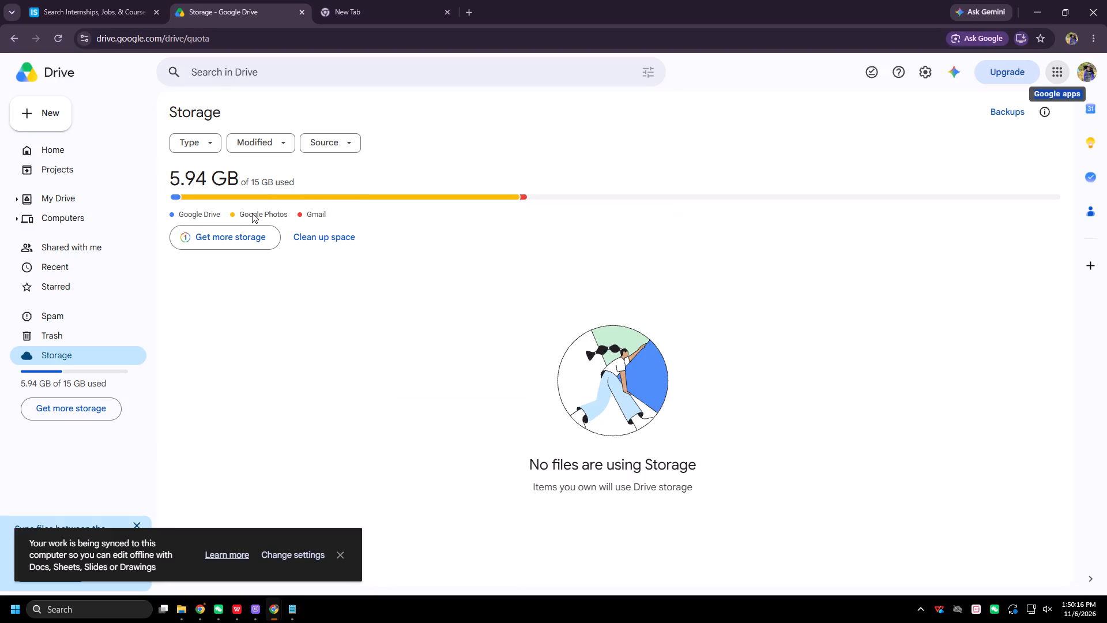
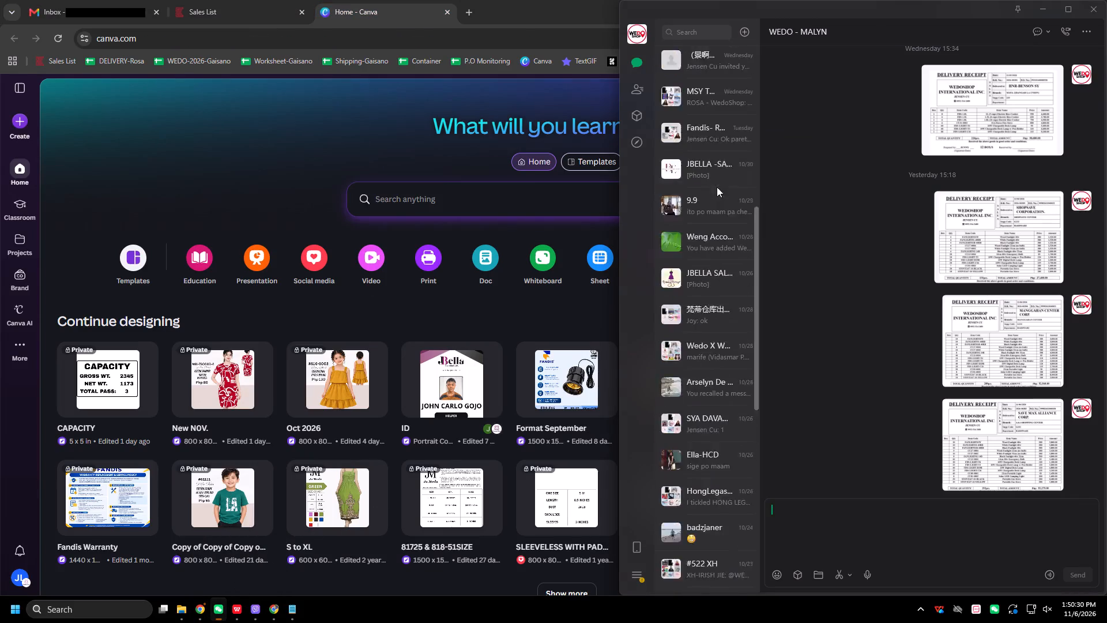
# Open the Jbella-Joy conversation from the chat list.
pyautogui.scroll(10, 717, 187)
pyautogui.scroll(13, 711, 196)
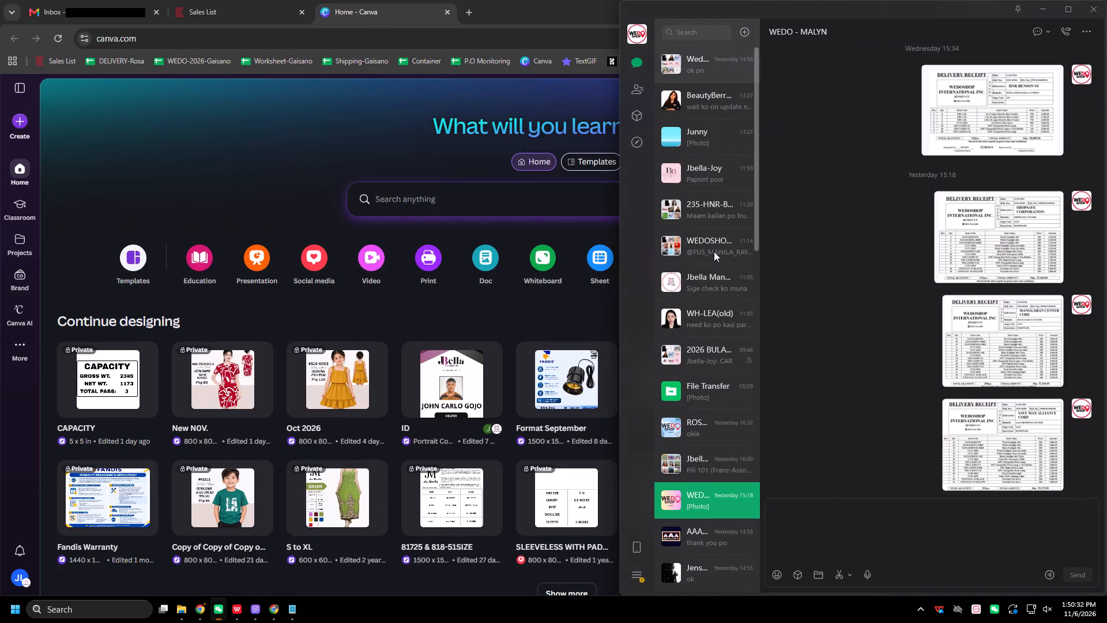
pyautogui.scroll(3, 714, 252)
pyautogui.click(712, 166)
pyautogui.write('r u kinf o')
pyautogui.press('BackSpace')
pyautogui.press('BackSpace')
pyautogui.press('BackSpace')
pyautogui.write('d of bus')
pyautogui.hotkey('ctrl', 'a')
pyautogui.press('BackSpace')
# Send Jbella-Joy the message "do you want me to help you by any chance".
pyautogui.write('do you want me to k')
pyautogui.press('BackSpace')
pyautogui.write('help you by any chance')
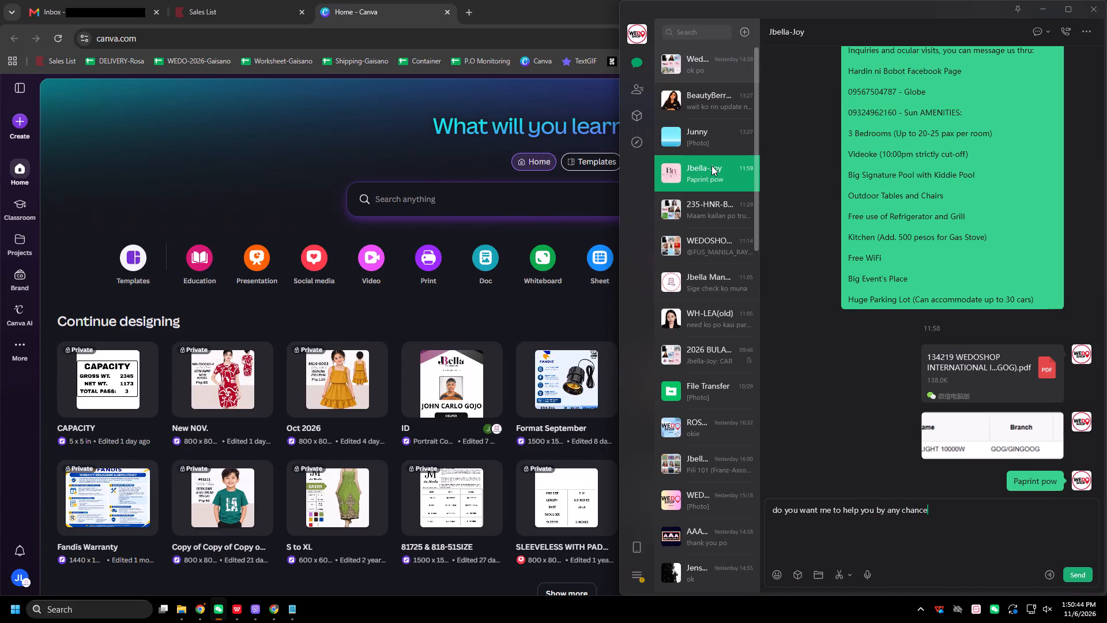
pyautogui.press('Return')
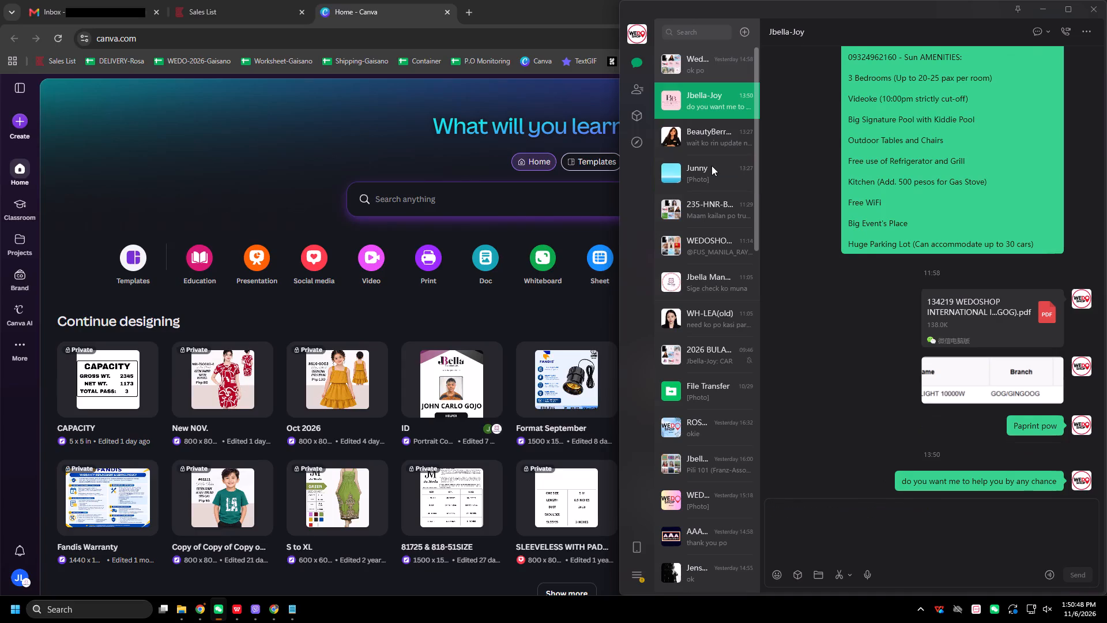
# Send a follow-up message to Jbella-Joy reading "mas gusto ko Gsheet or Excel".
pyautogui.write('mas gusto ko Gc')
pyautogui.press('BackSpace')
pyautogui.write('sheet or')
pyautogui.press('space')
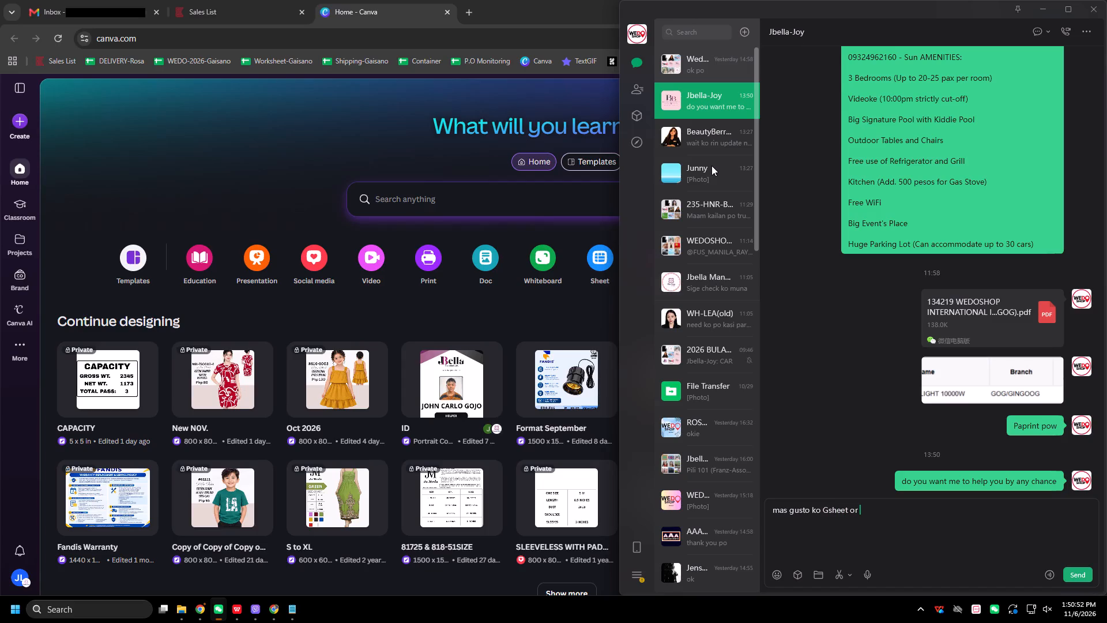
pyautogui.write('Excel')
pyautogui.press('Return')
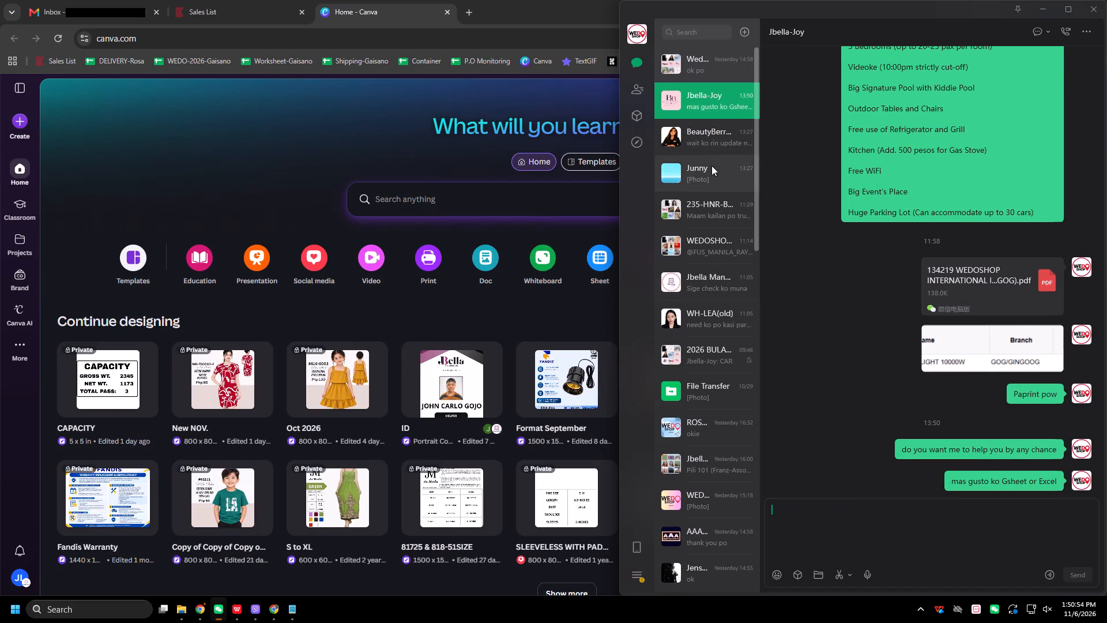
# Switch back to the Chrome window showing the Canva home page.
pyautogui.click(249, 144)
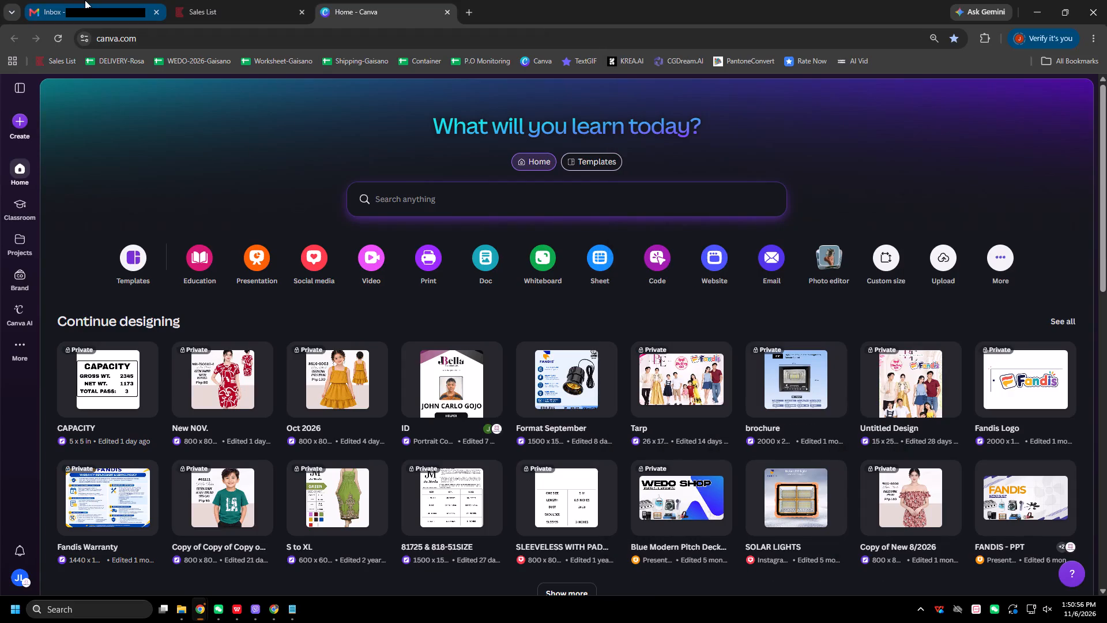
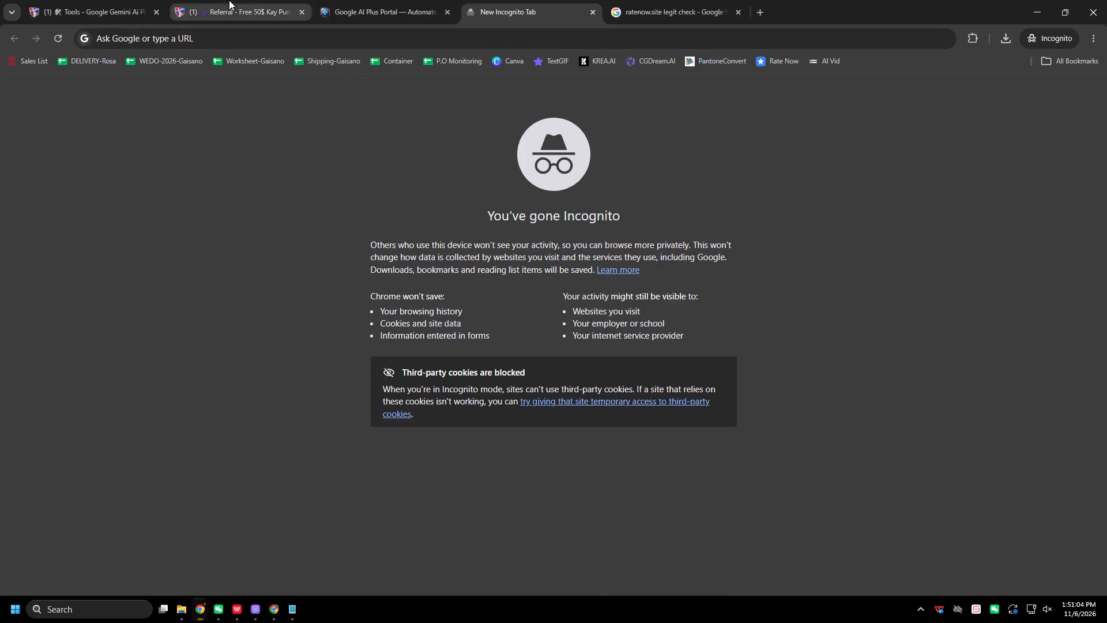
# From the PHCorner Referral thread's tab, open the forum alert about your quoted post in the thread "PH Prem last na muna".
pyautogui.click(235, 0)
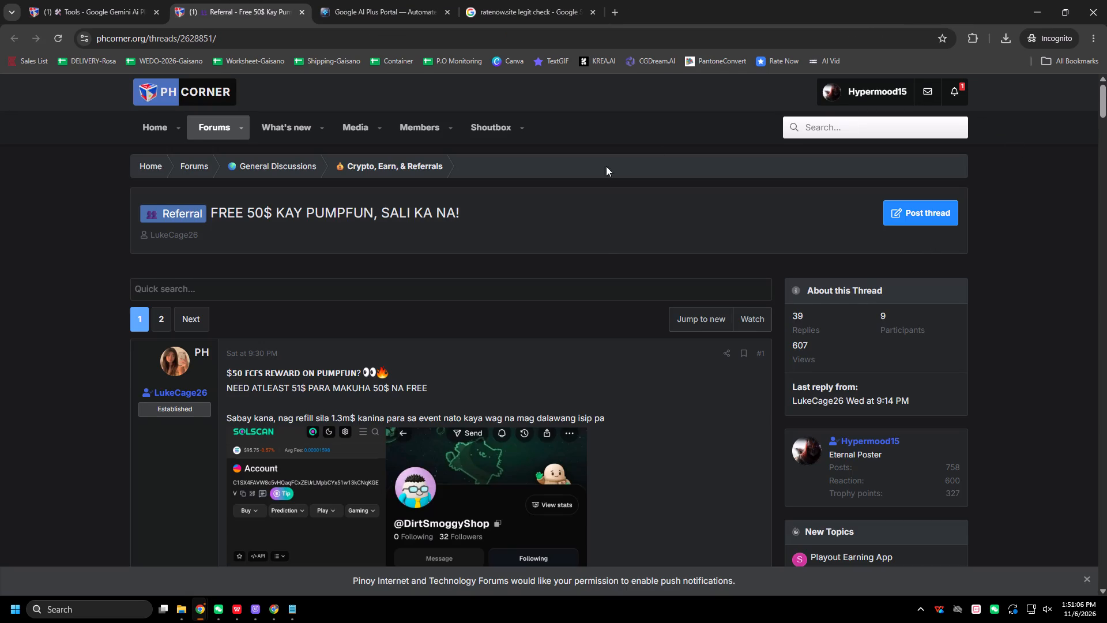
pyautogui.scroll(-4, 605, 281)
pyautogui.click(953, 92)
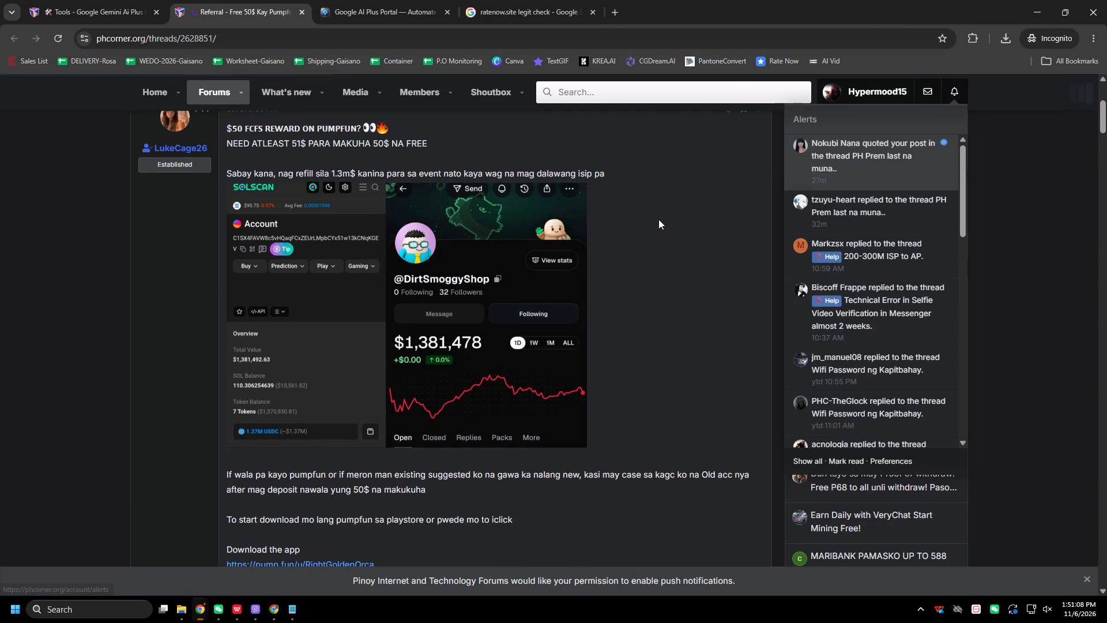
pyautogui.click(865, 157)
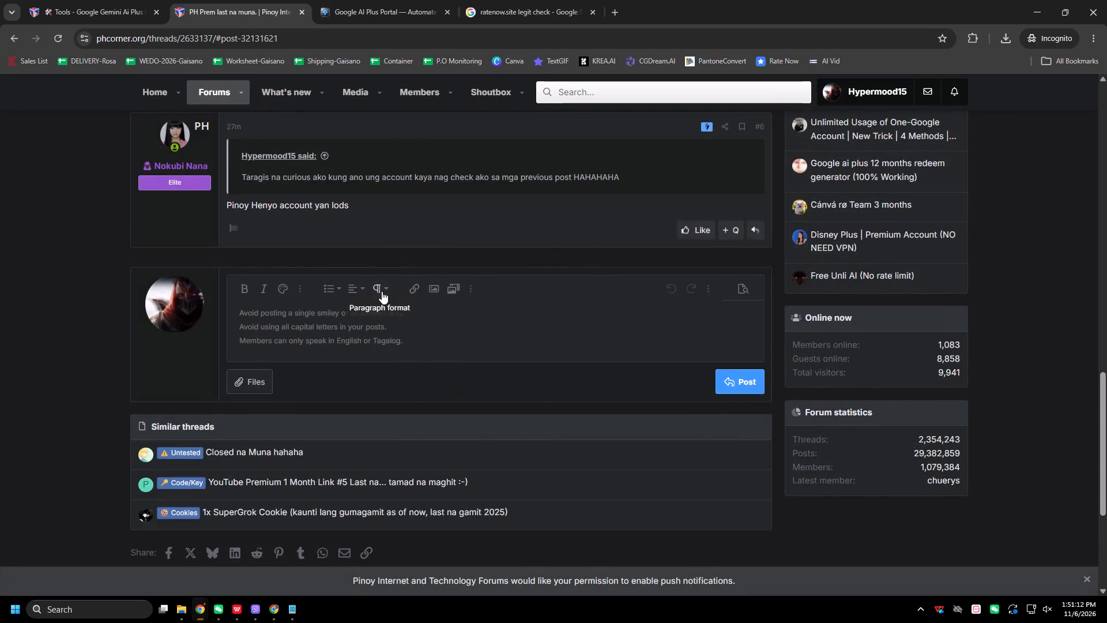
# Add a Haha reaction to reply #6 in the "PH Prem last na muna." thread.
pyautogui.scroll(2, 516, 258)
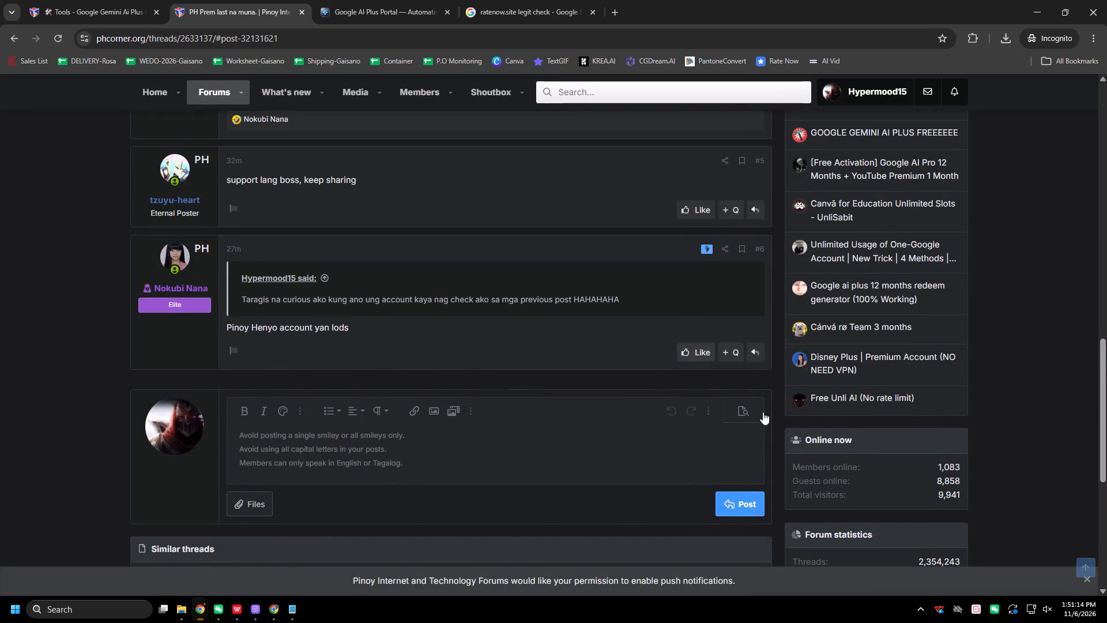
pyautogui.click(691, 324)
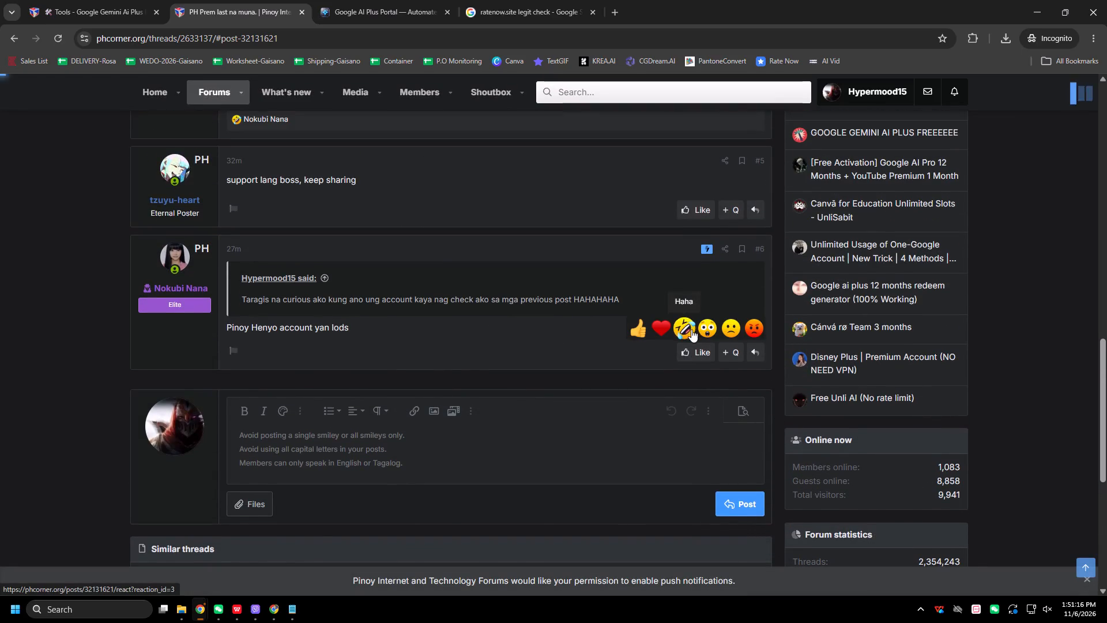
# Skim the thread from its first post to the latest reply and close its browser tab.
pyautogui.scroll(5, 360, 273)
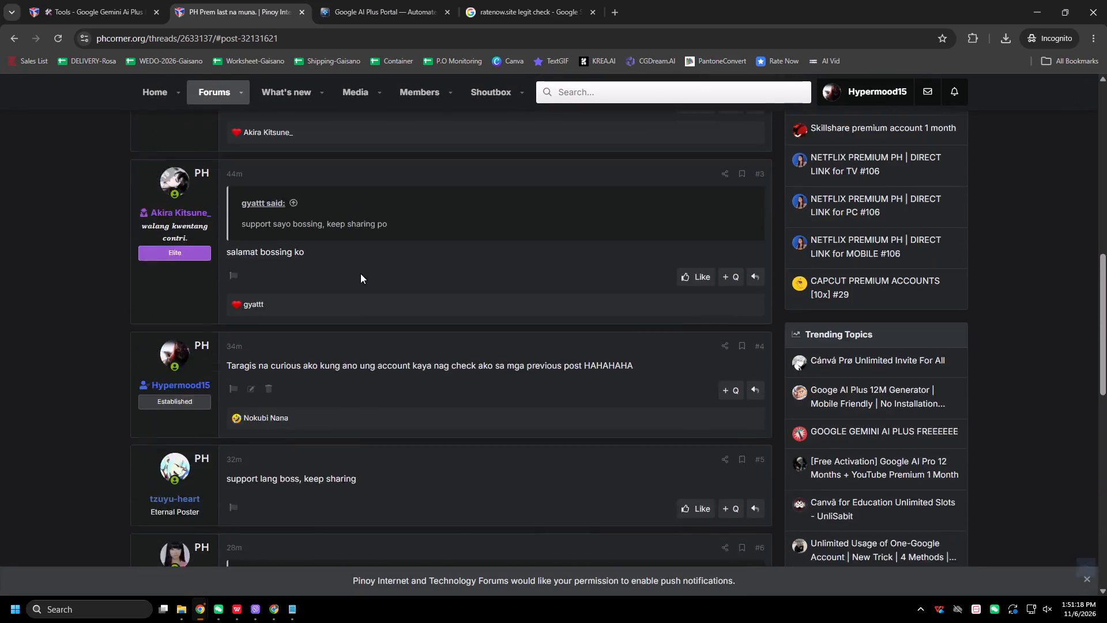
pyautogui.scroll(13, 357, 275)
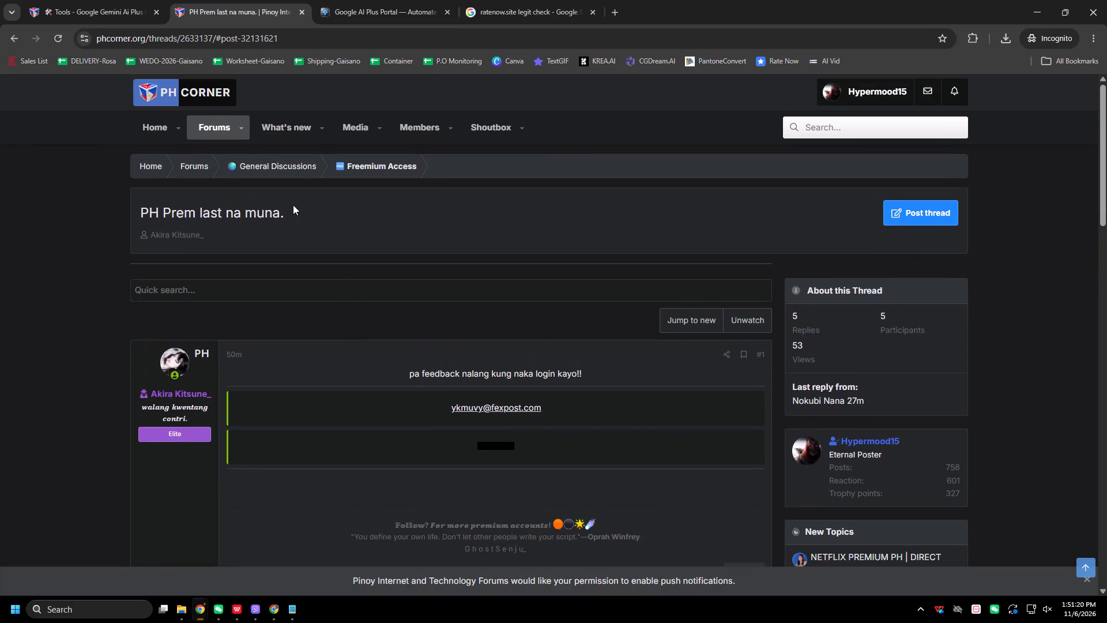
pyautogui.scroll(-16, 281, 219)
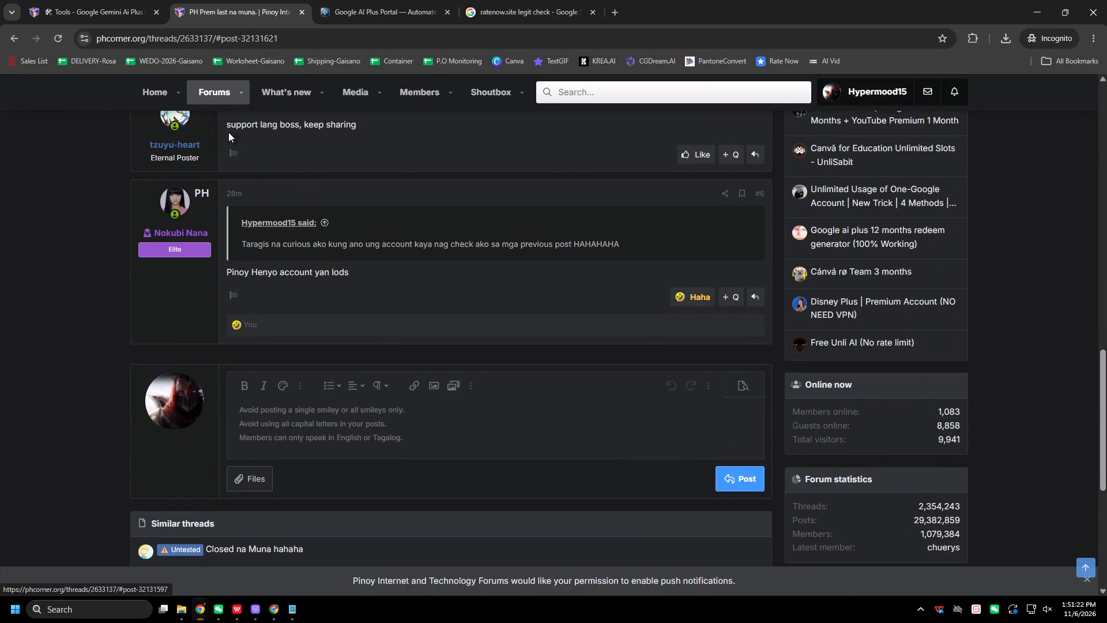
pyautogui.hotkey('ctrl', 'w')
# Go from the Google Gemini AI Plus thread to the forum's home page and look over its shoutbox and topic lists.
pyautogui.click(76, 0)
pyautogui.scroll(4, 412, 340)
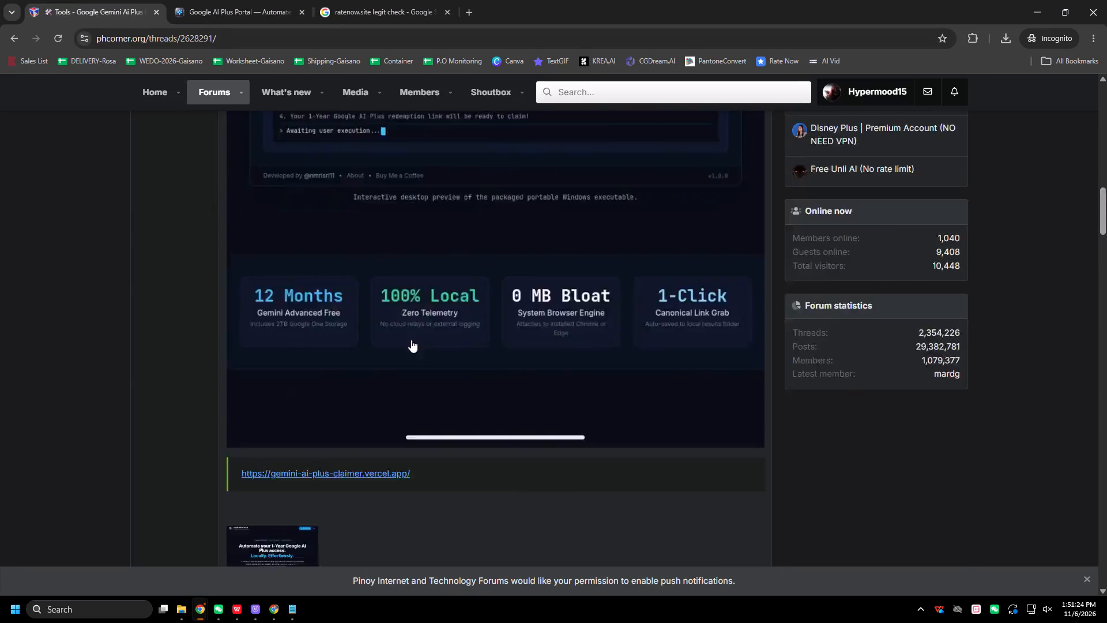
pyautogui.scroll(20, 411, 340)
pyautogui.scroll(1, 411, 340)
pyautogui.scroll(6, 122, 280)
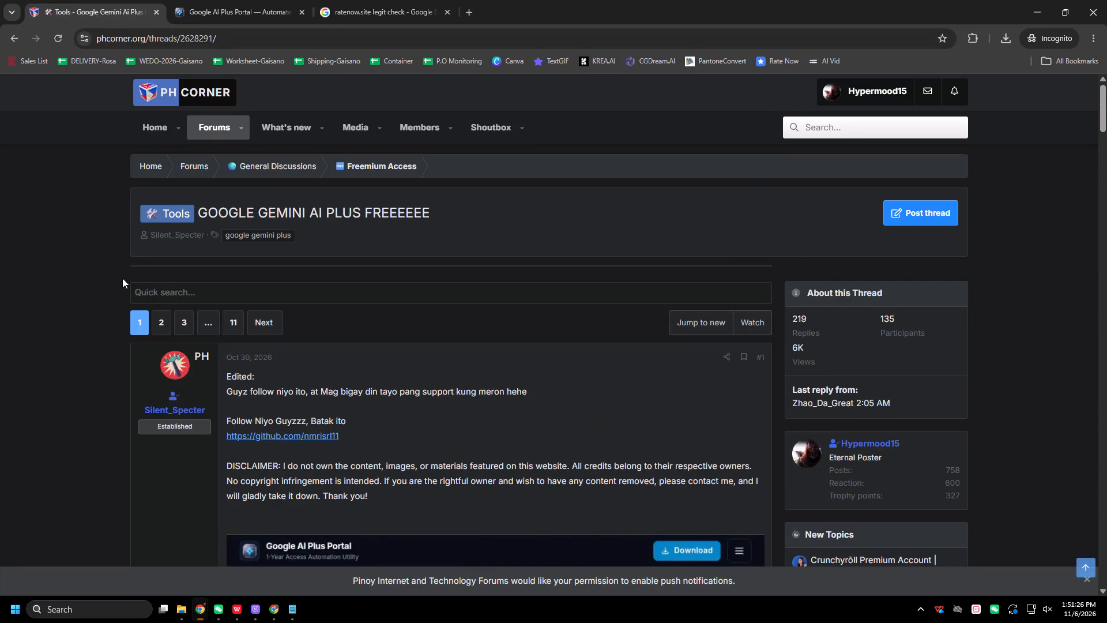
pyautogui.scroll(3, 122, 278)
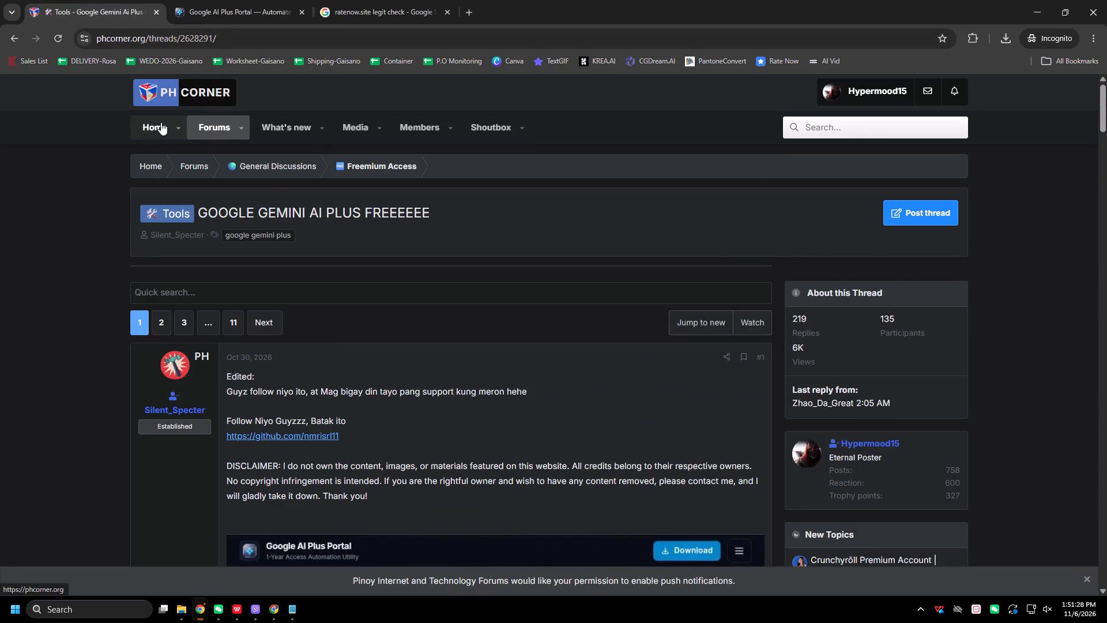
pyautogui.click(161, 122)
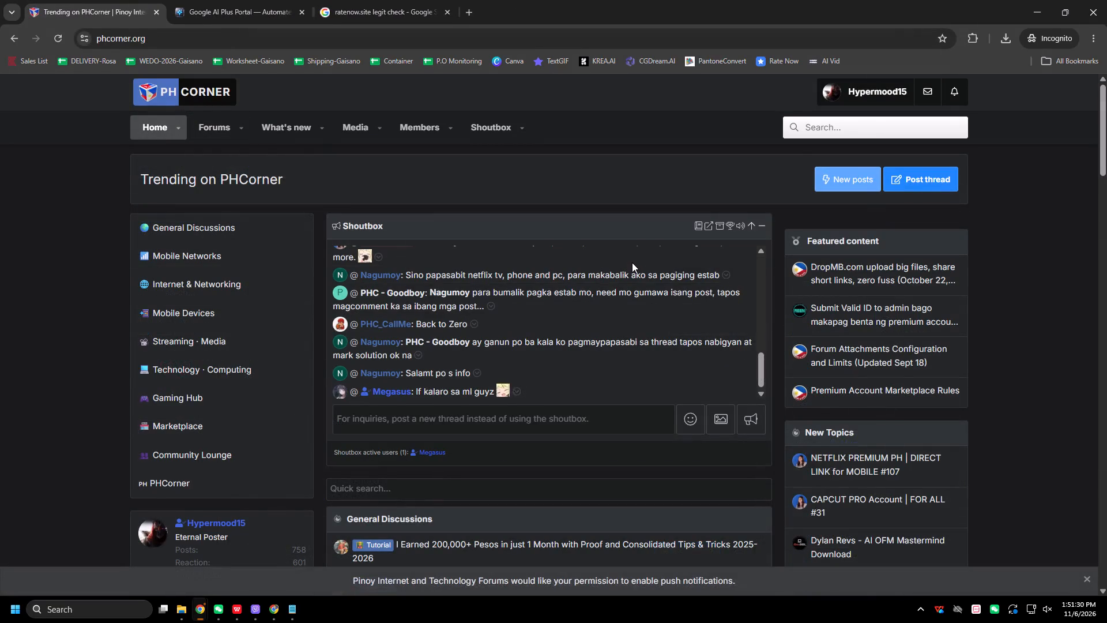
pyautogui.scroll(-4, 632, 262)
pyautogui.scroll(-5, 341, 422)
pyautogui.scroll(4, 346, 399)
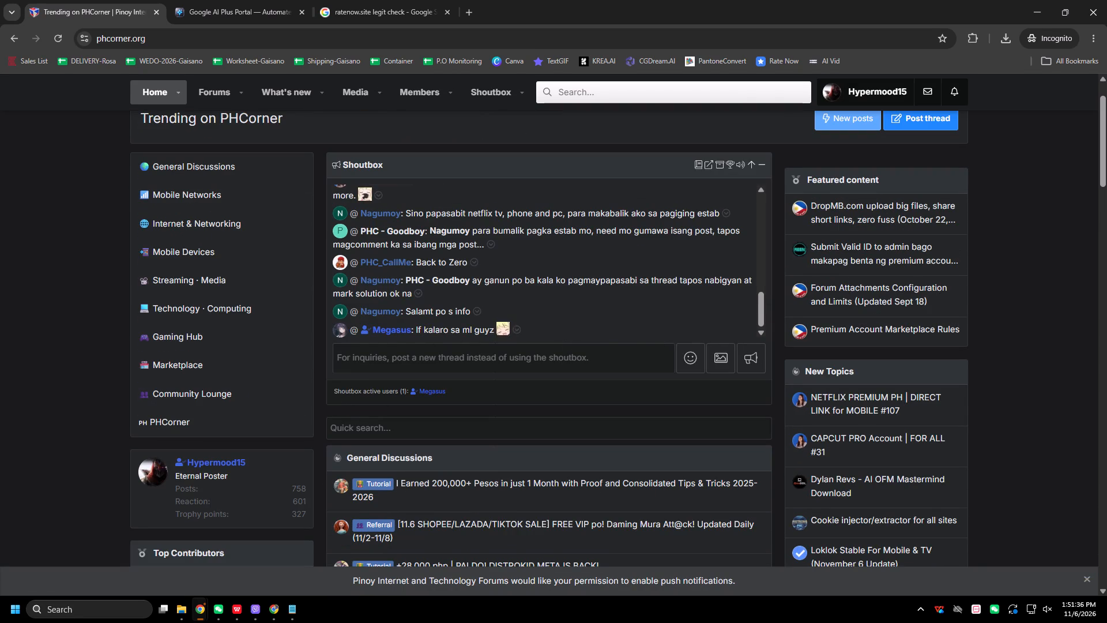
pyautogui.scroll(-1, 628, 306)
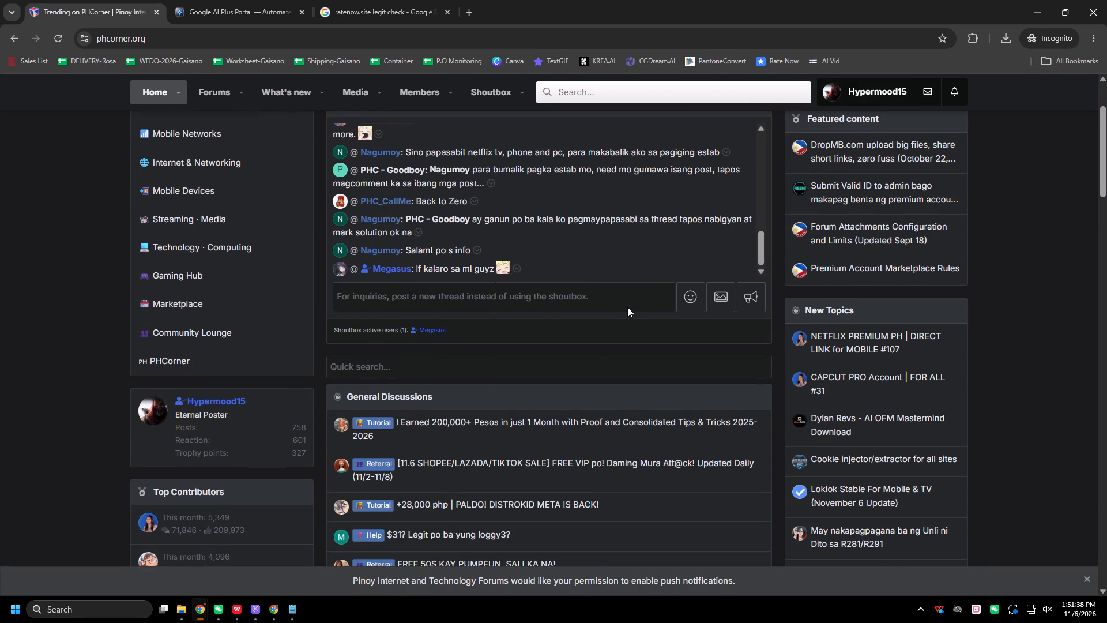
pyautogui.scroll(2, 18, 271)
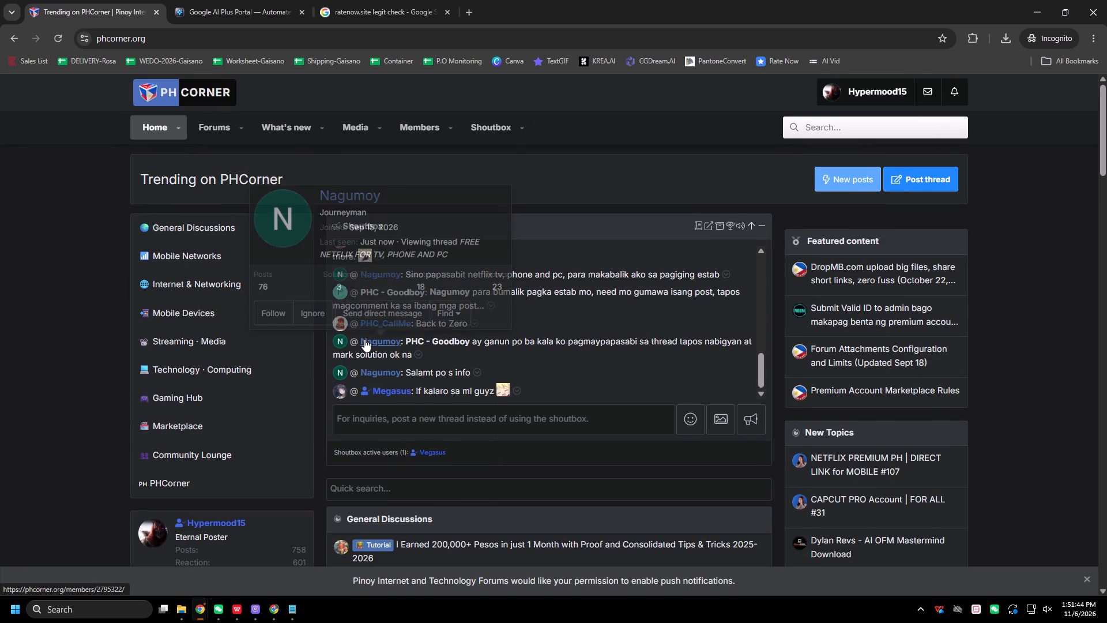
# Bring up the "ratenow.site legit check" search results and minimize the browser window.
pyautogui.click(376, 12)
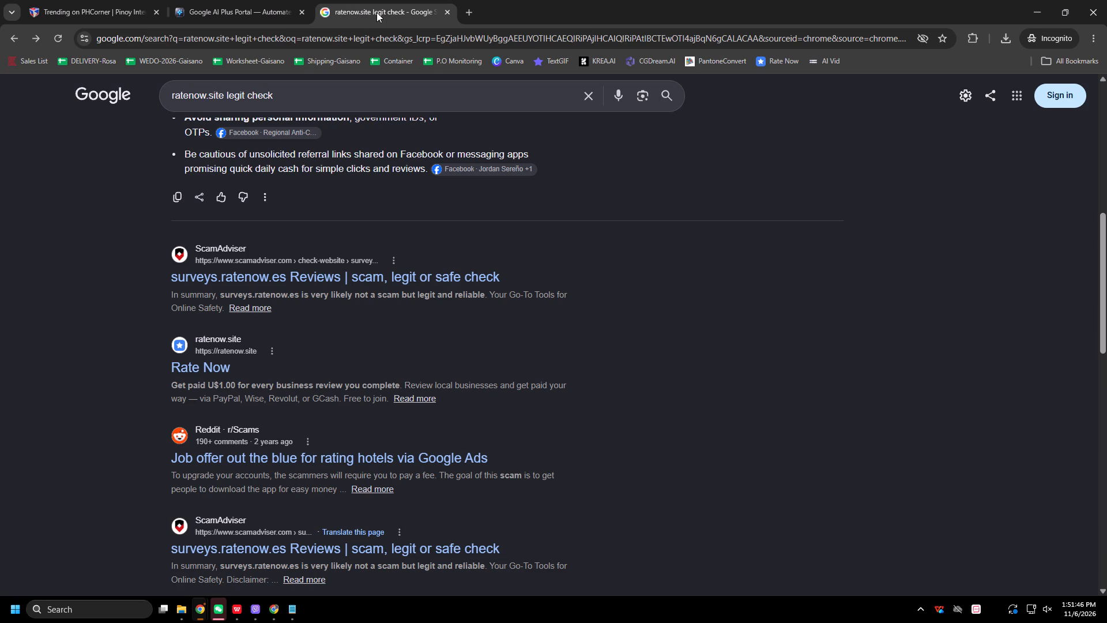
pyautogui.click(1029, 5)
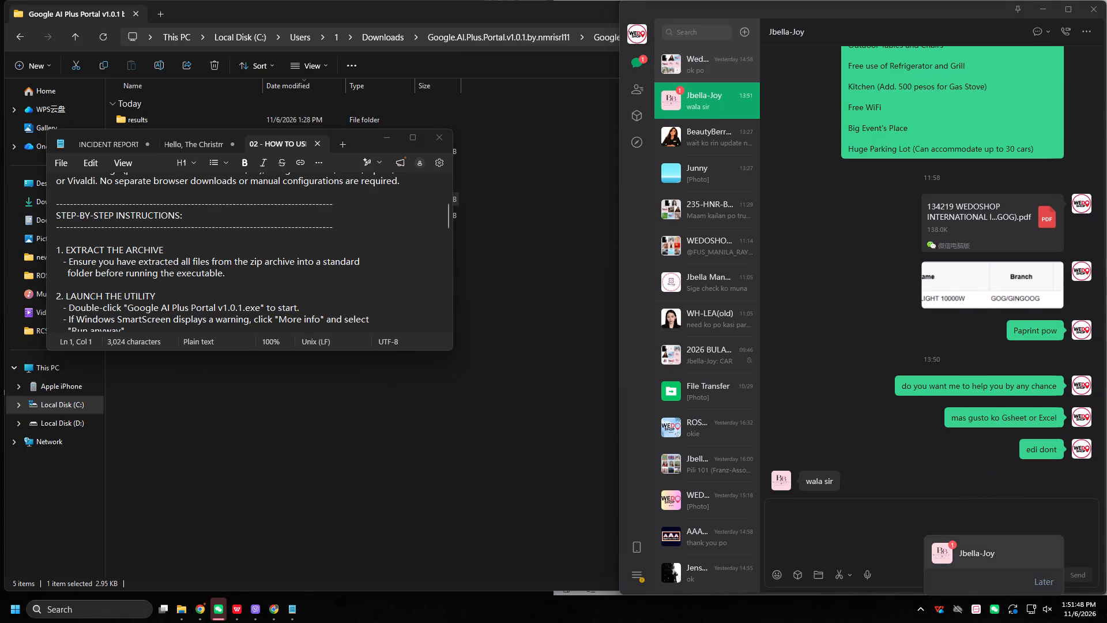
# Switch to the open Weixin chat and place the cursor in its message box.
pyautogui.click(890, 534)
pyautogui.click(890, 532)
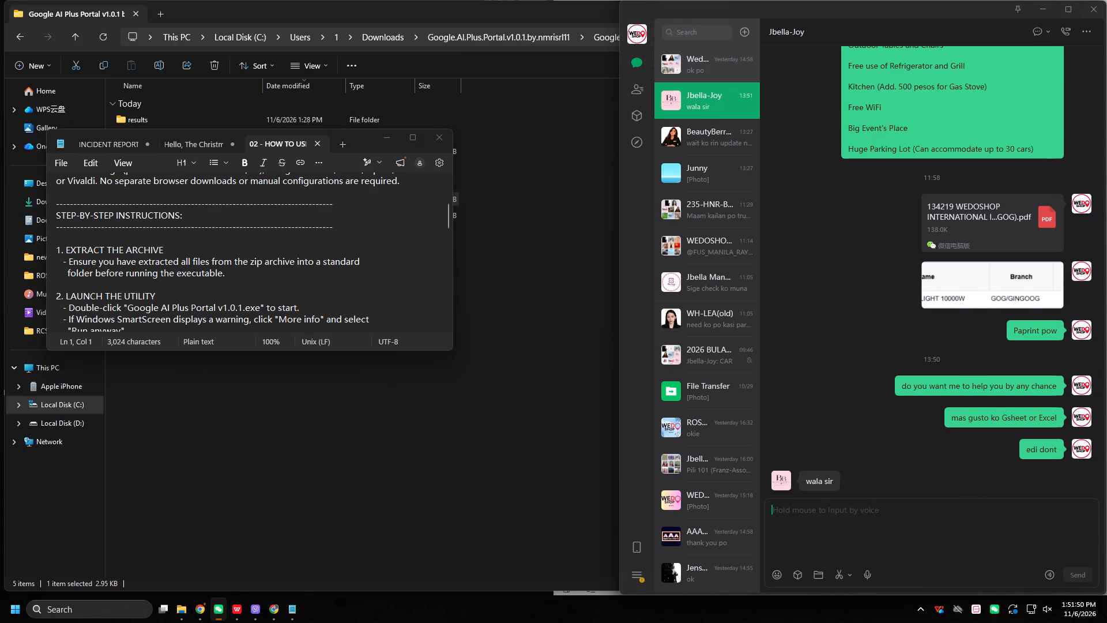
# Close the how-to-use text editor window and the Google AI Plus Portal folder window.
pyautogui.click(433, 136)
pyautogui.click(521, 361)
pyautogui.hotkey('ctrl', 'w')
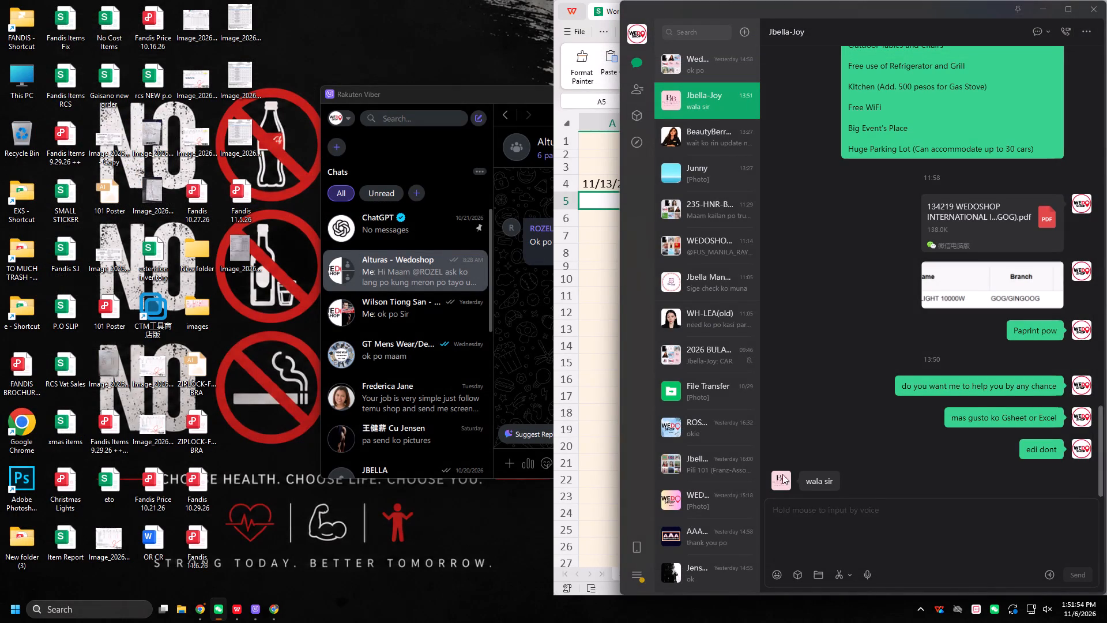
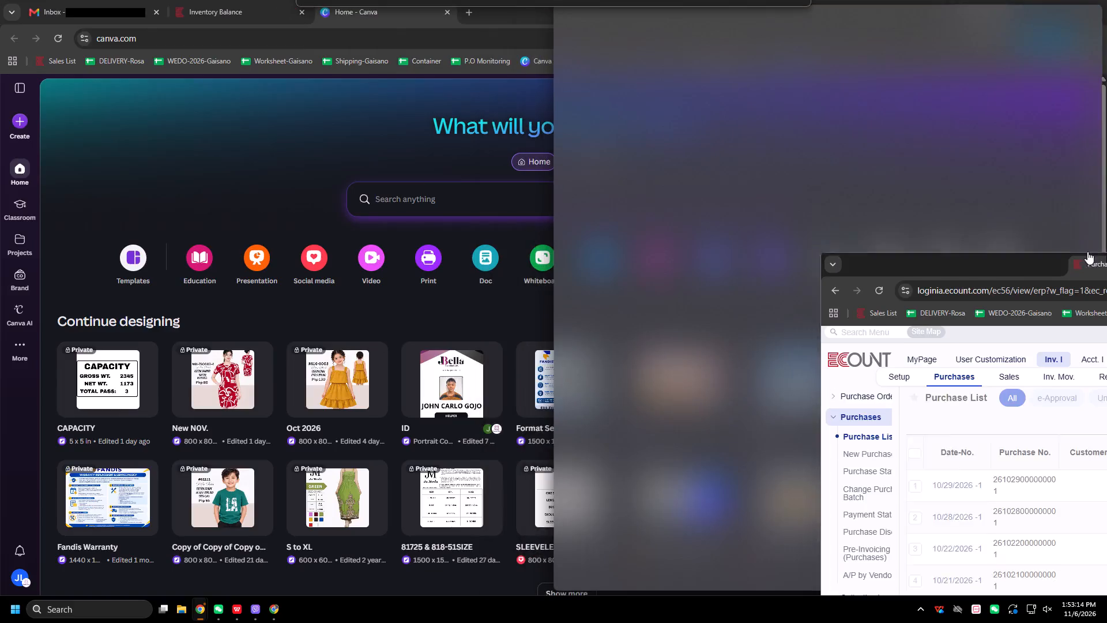
pyautogui.click(126, 187)
pyautogui.click(154, 9)
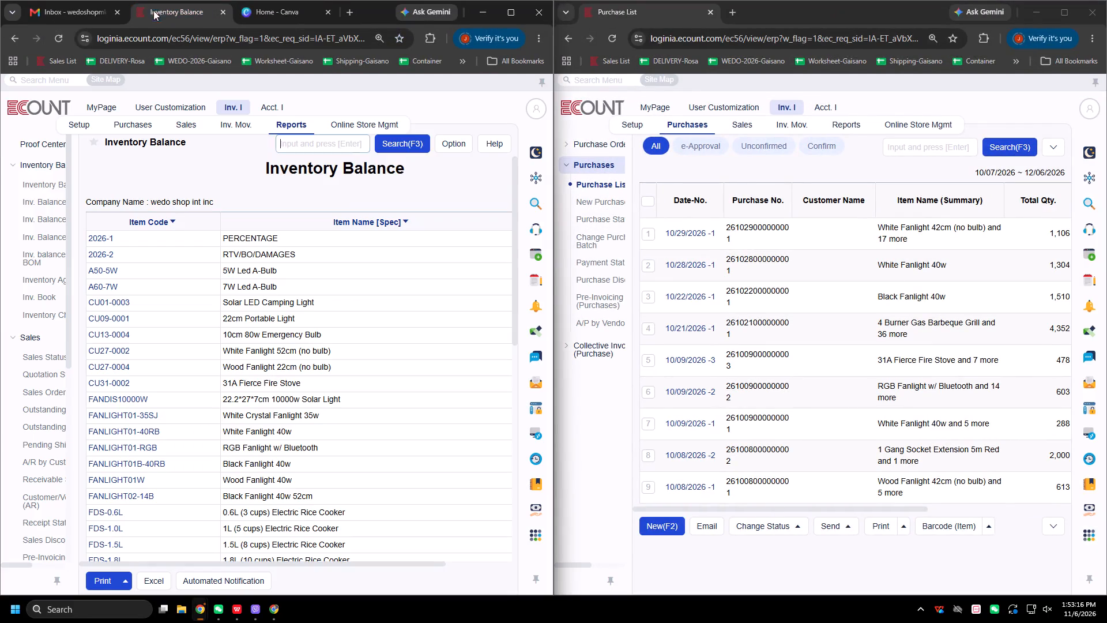
pyautogui.moveTo(627, 171); pyautogui.dragTo(612, 172)
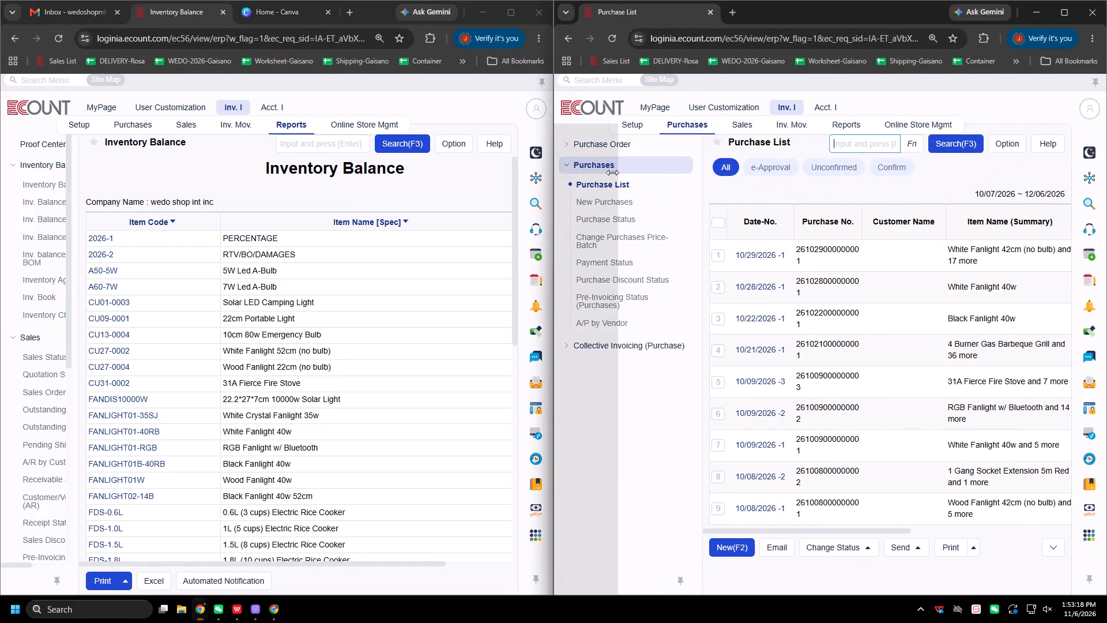
pyautogui.moveTo(612, 172); pyautogui.dragTo(604, 175)
# Open a new purchase entry from the Purchase List.
pyautogui.click(647, 527)
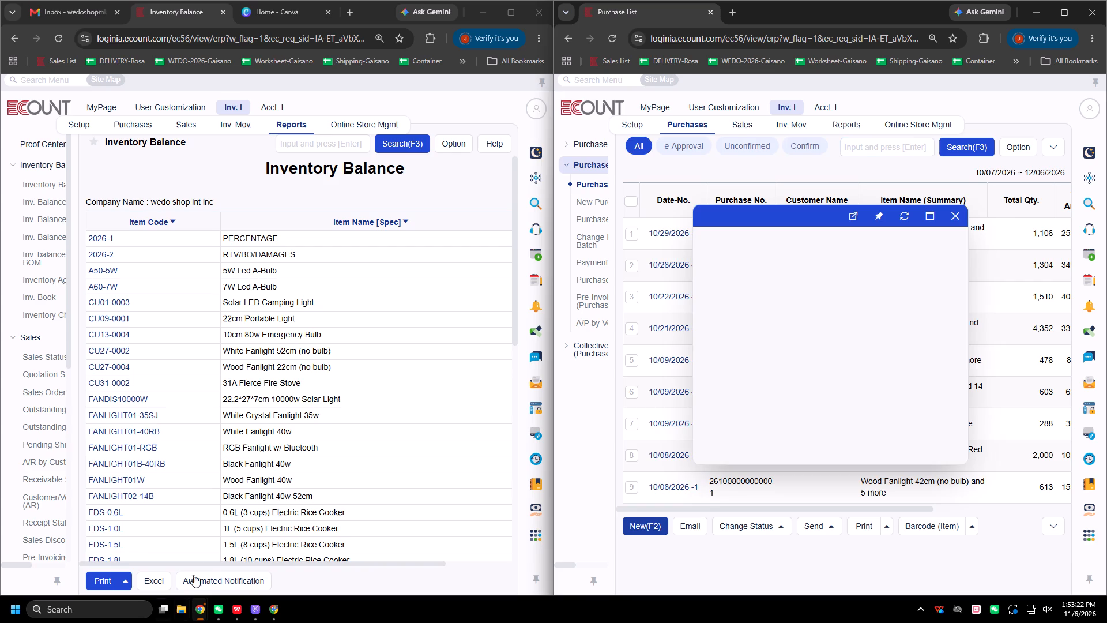
# Narrow the Item Name column of the Inventory Balance report and sort it by Inventory Qty from highest to lowest.
pyautogui.moveTo(183, 563); pyautogui.dragTo(293, 564)
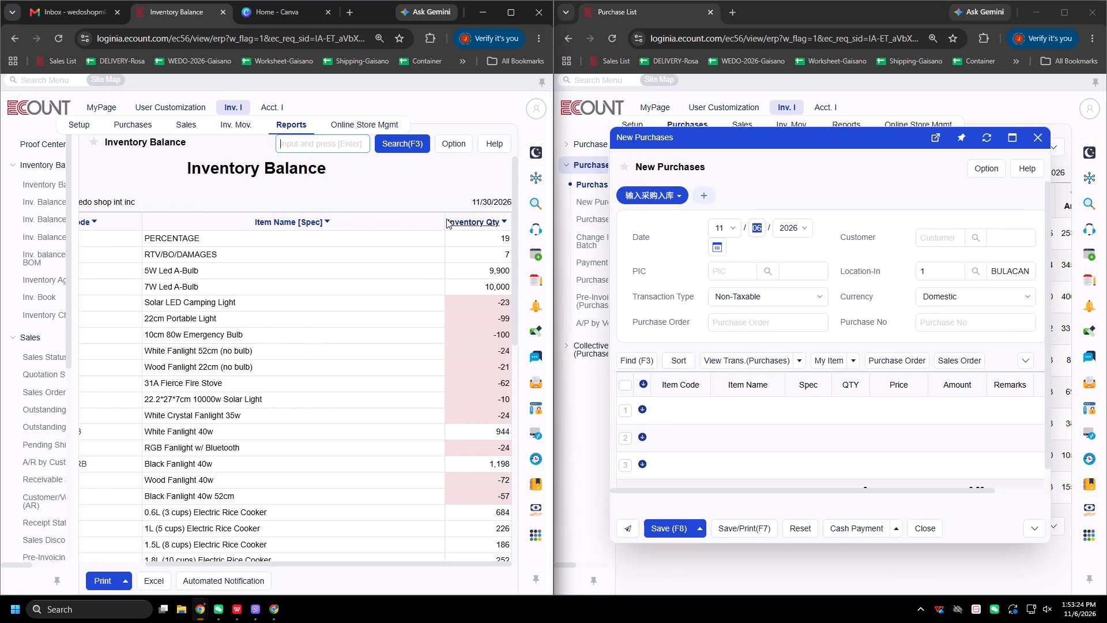
pyautogui.moveTo(443, 218); pyautogui.dragTo(307, 233)
pyautogui.click(351, 221)
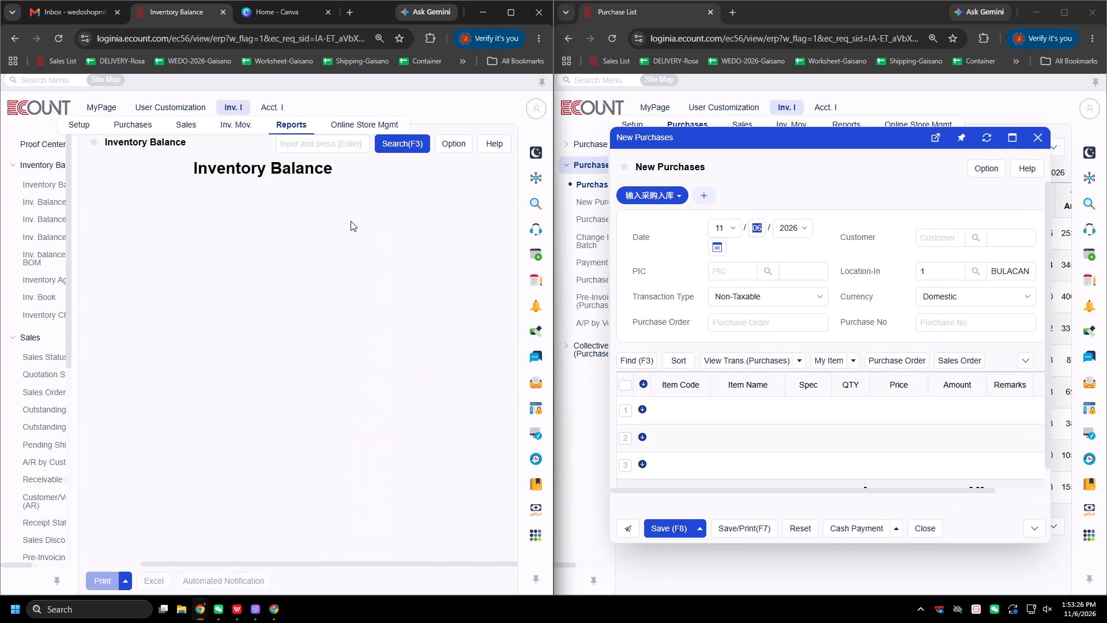
pyautogui.scroll(-5, 403, 311)
pyautogui.scroll(1, 404, 325)
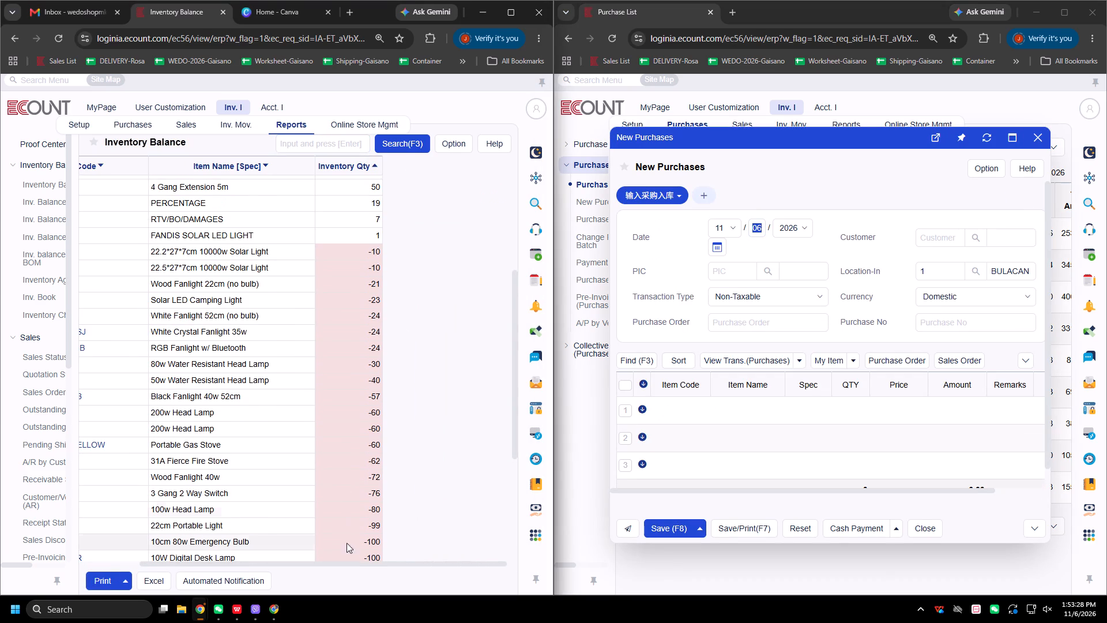
pyautogui.moveTo(342, 565); pyautogui.dragTo(242, 570)
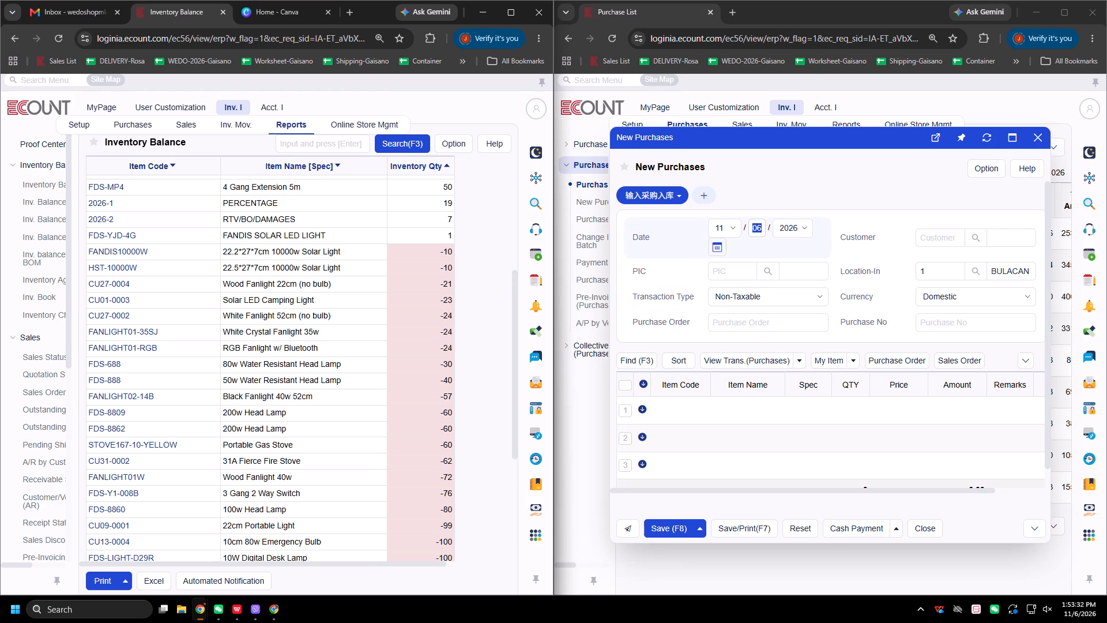
# Generate the Purchase No for the new purchase entry.
pyautogui.click(948, 328)
pyautogui.click(1024, 324)
pyautogui.click(1029, 344)
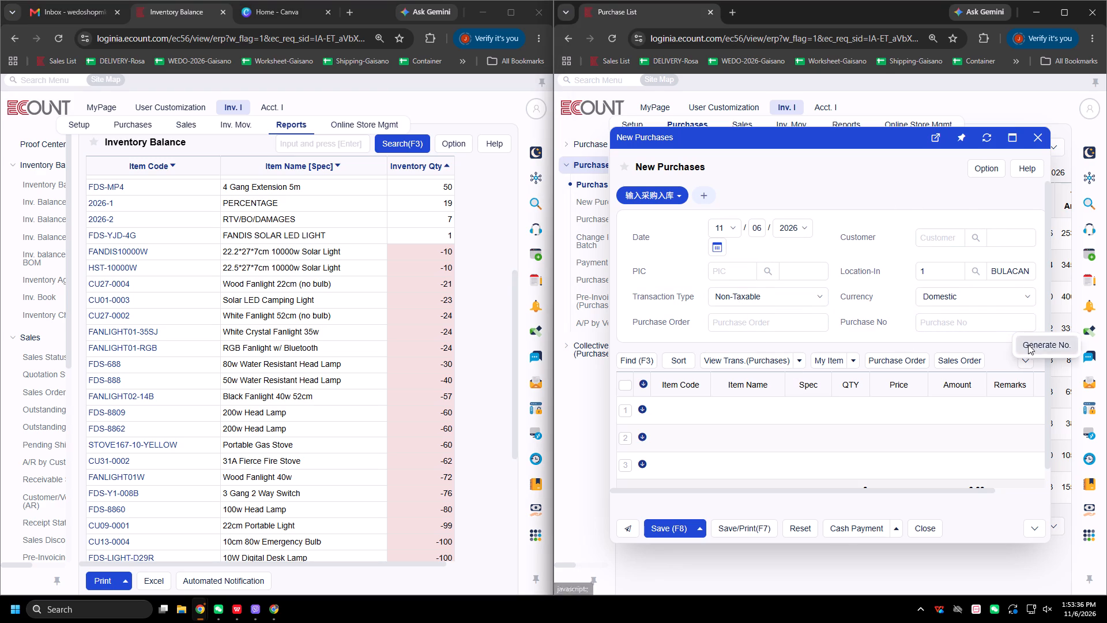
# Enter item FANDIS10000W with quantity 10 in the first line of the new purchase.
pyautogui.click(721, 453)
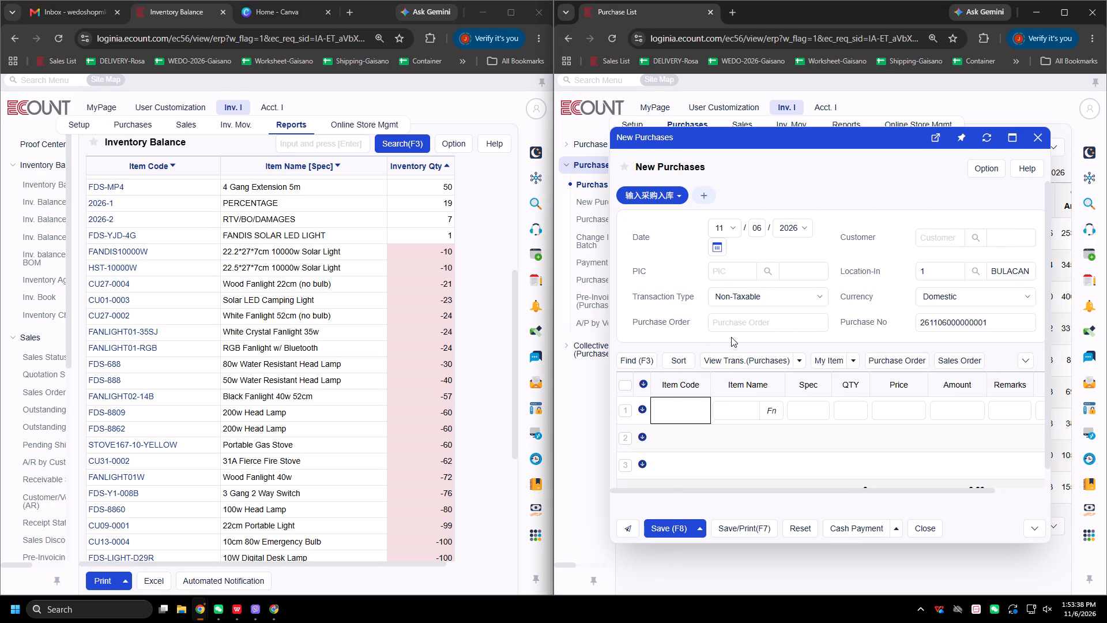
pyautogui.click(676, 414)
pyautogui.write('s10000w')
pyautogui.press('Return')
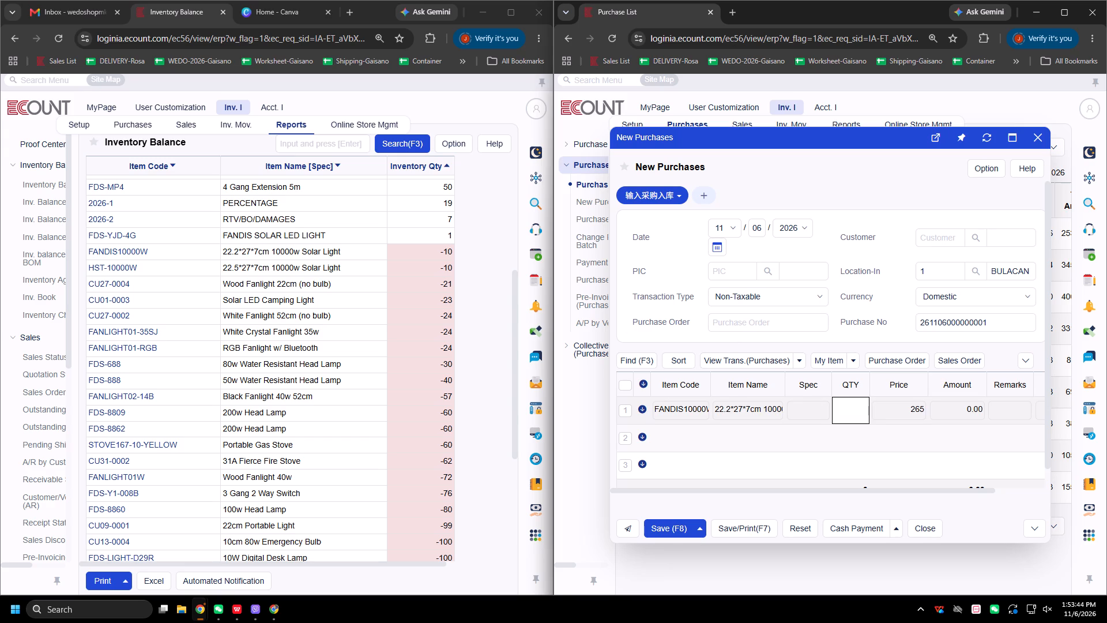
pyautogui.write('10')
# Search for "-10000w" in the second line, choose HST-10000W and set its quantity to 10.
pyautogui.click(663, 430)
pyautogui.write('-100')
pyautogui.write('00w')
pyautogui.press('Return')
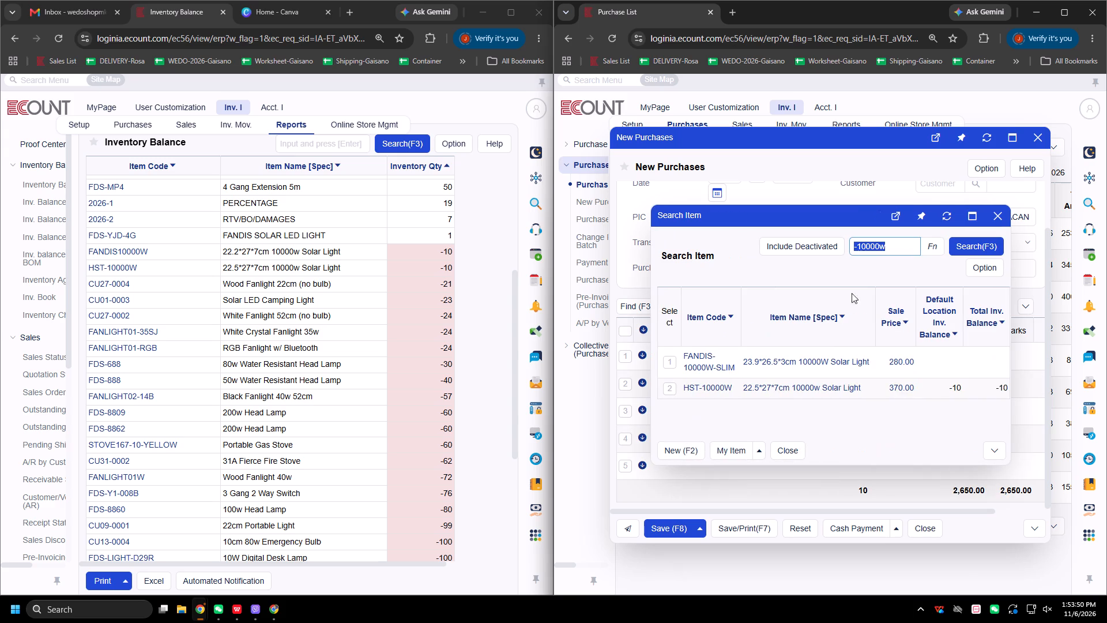
pyautogui.click(711, 389)
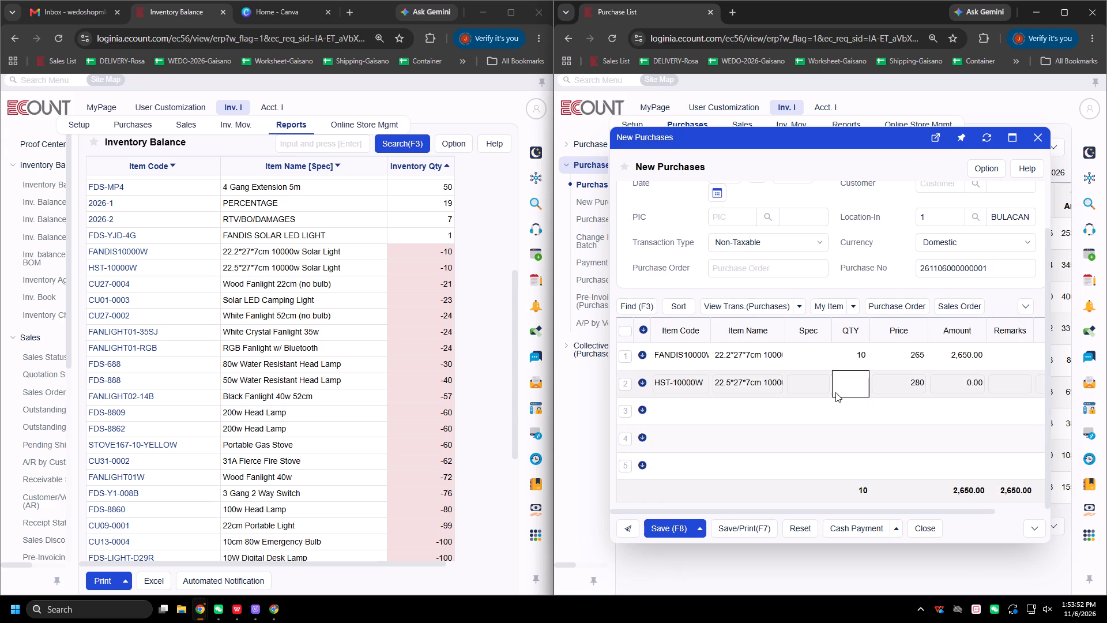
pyautogui.write('10')
pyautogui.press('Return')
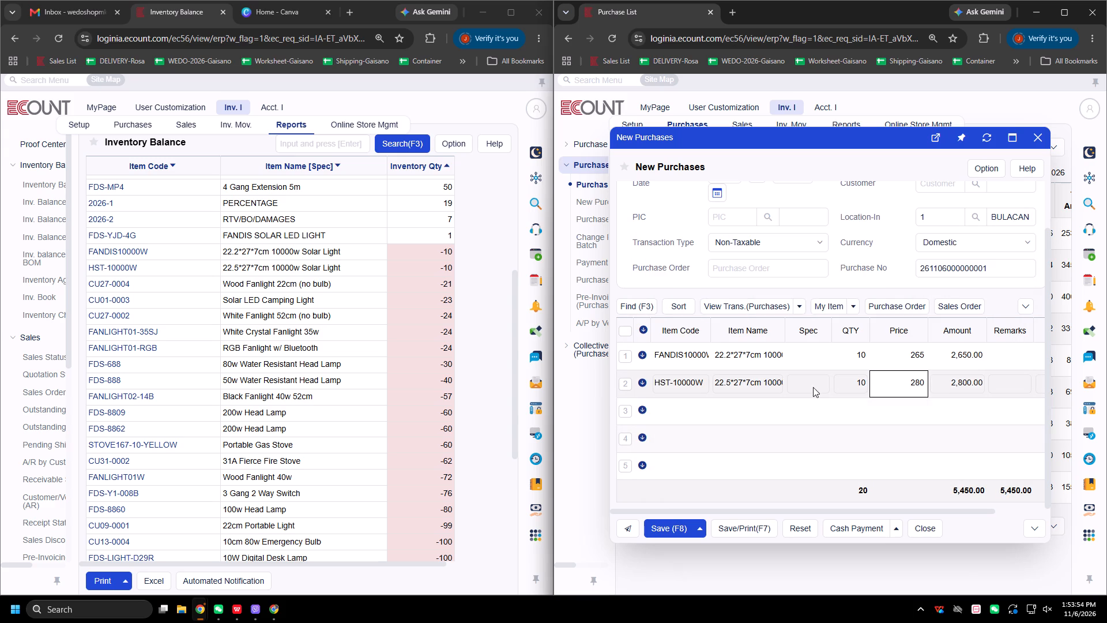
# Enter item CU27-0004 with quantity 21 in the third line of the purchase.
pyautogui.click(688, 411)
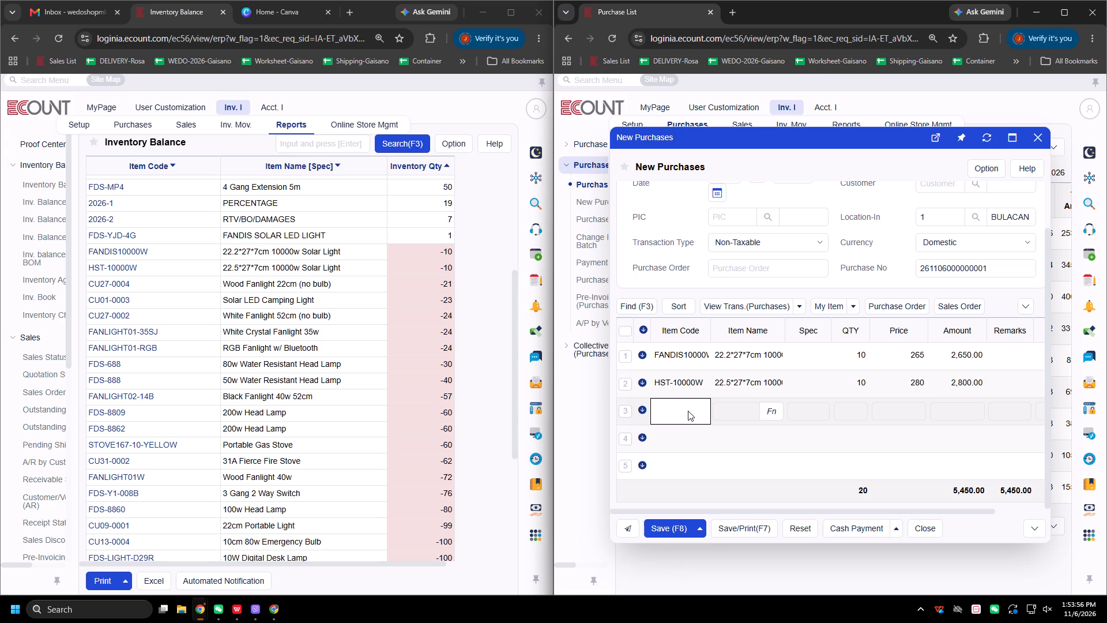
pyautogui.write('cu27-0004')
pyautogui.press('Return')
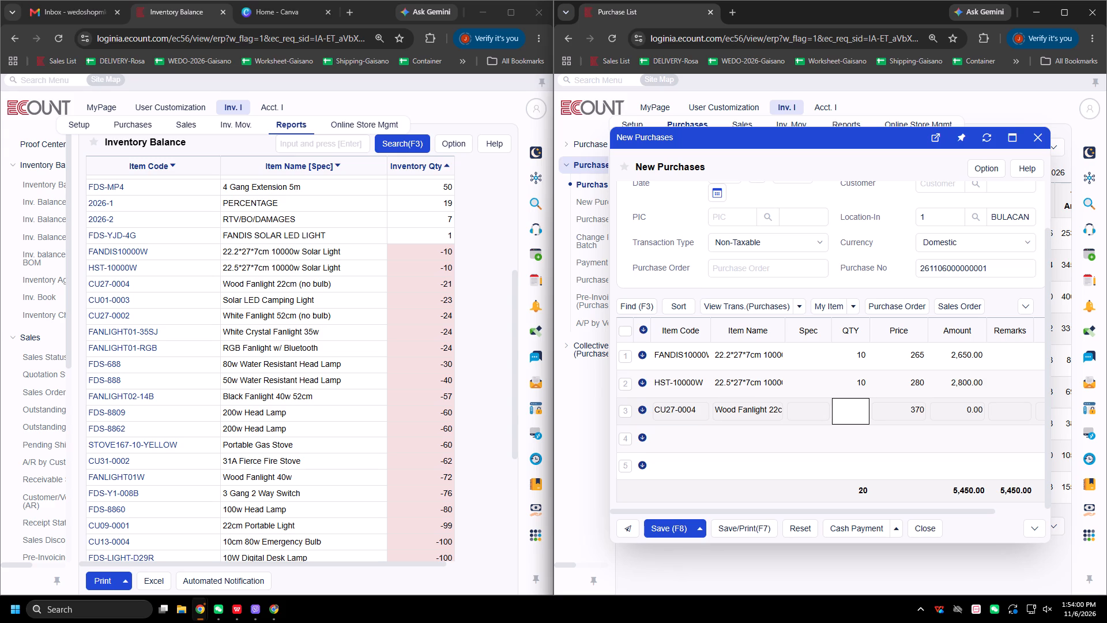
pyautogui.write('21')
# Enter item CU01-0003 with quantity 23 in the fourth line of the purchase.
pyautogui.click(672, 439)
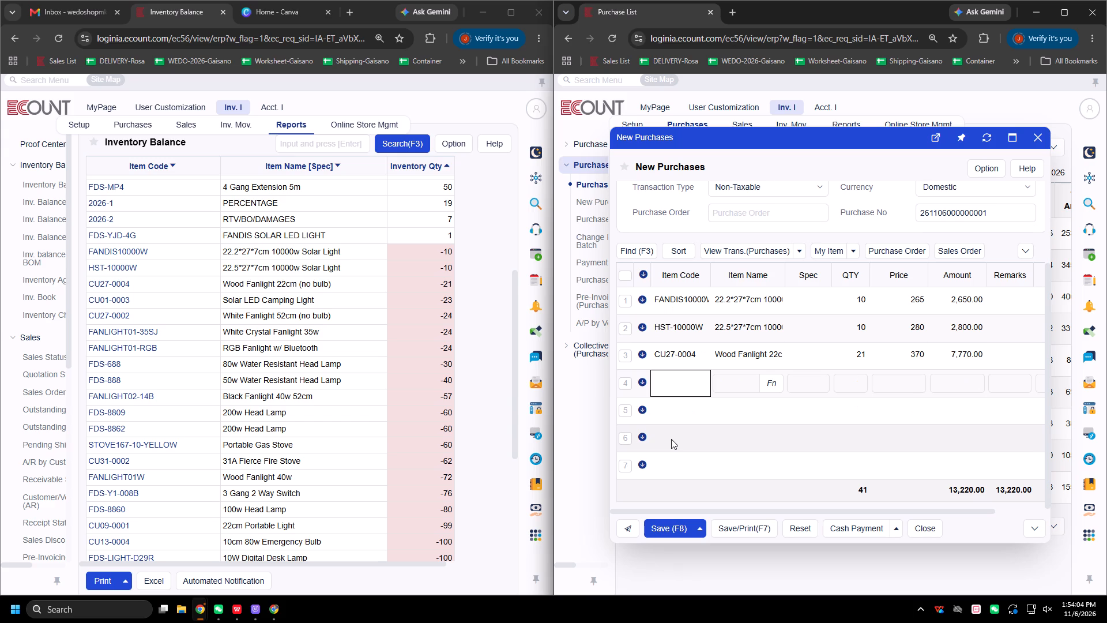
pyautogui.write('cu01')
pyautogui.write('-00')
pyautogui.write('03')
pyautogui.press('Return')
pyautogui.write('23')
pyautogui.press('Return')
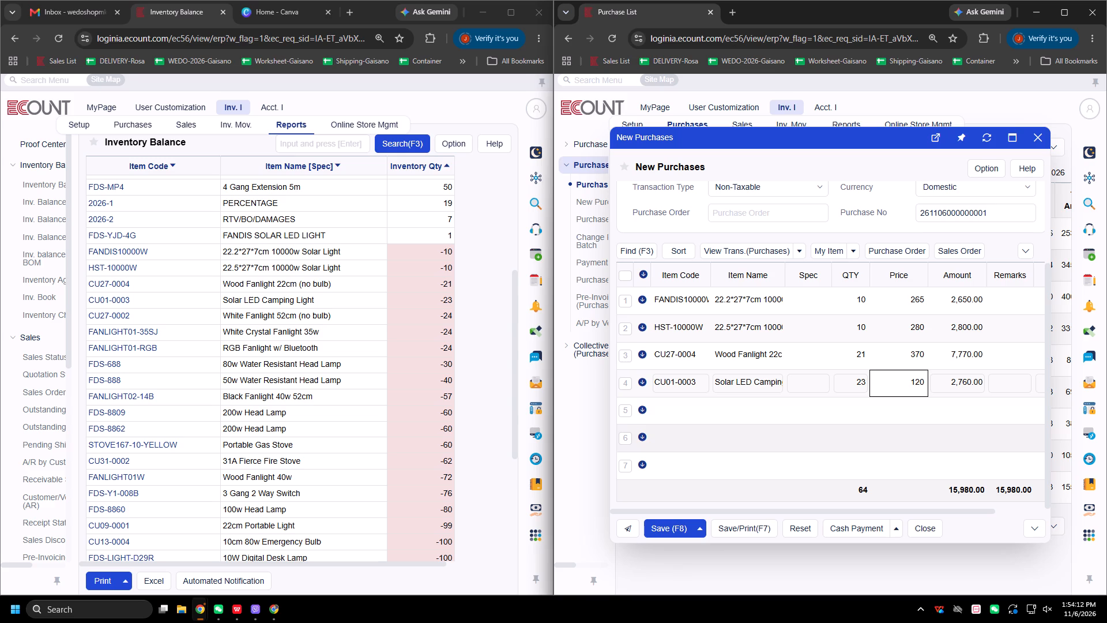
# Enter item CU27-0002 with quantity 24 in the fifth line of the purchase.
pyautogui.click(677, 403)
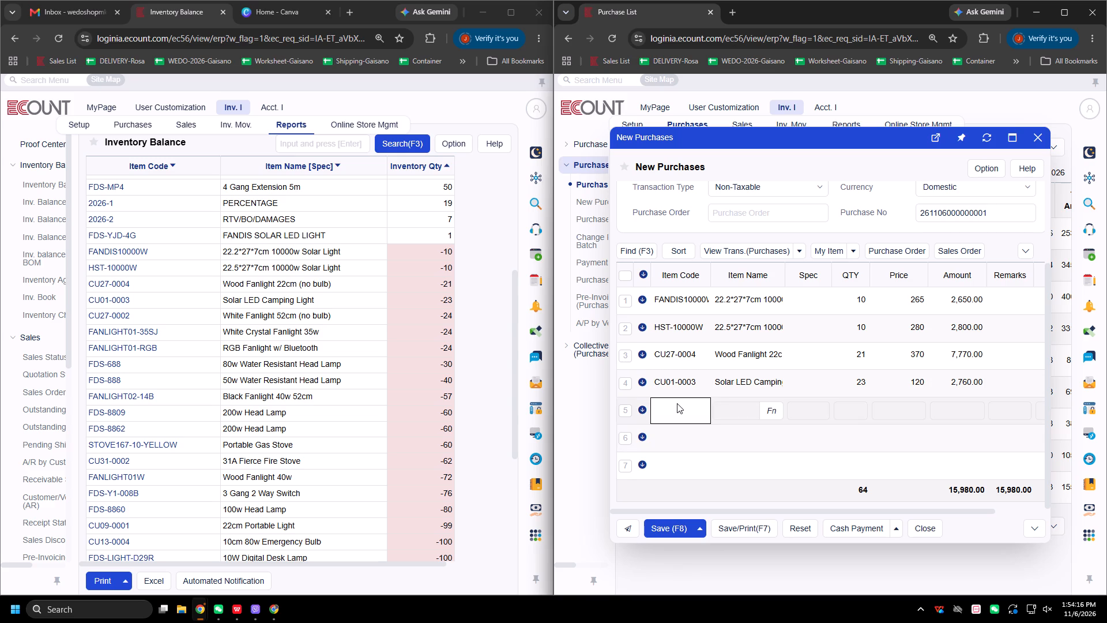
pyautogui.write('cu27-0002')
pyautogui.press('Return')
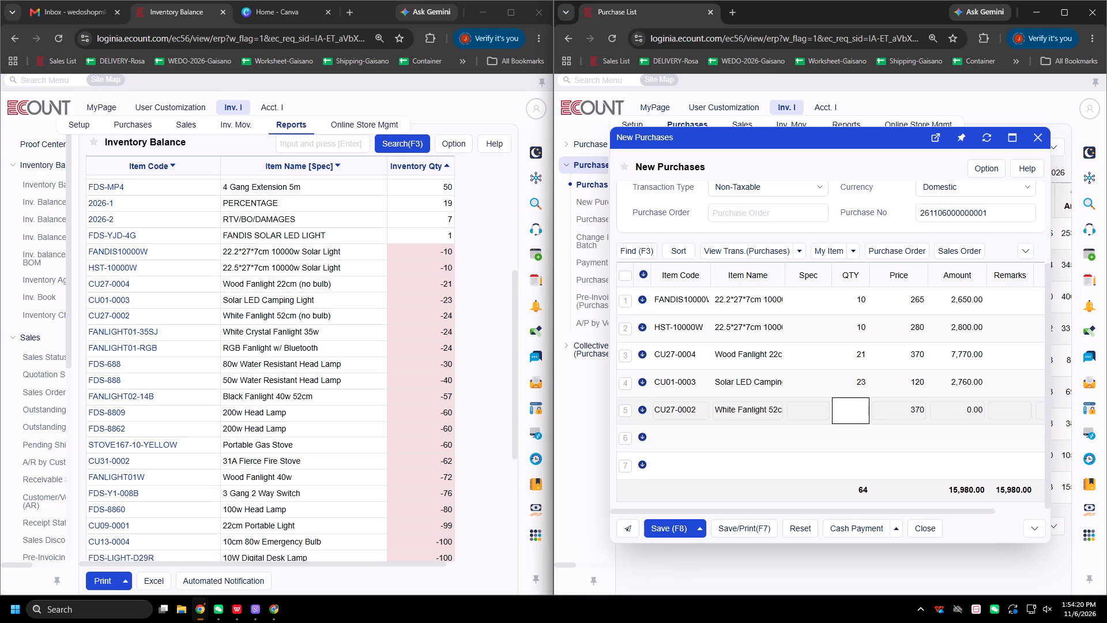
pyautogui.write('24')
pyautogui.press('Return')
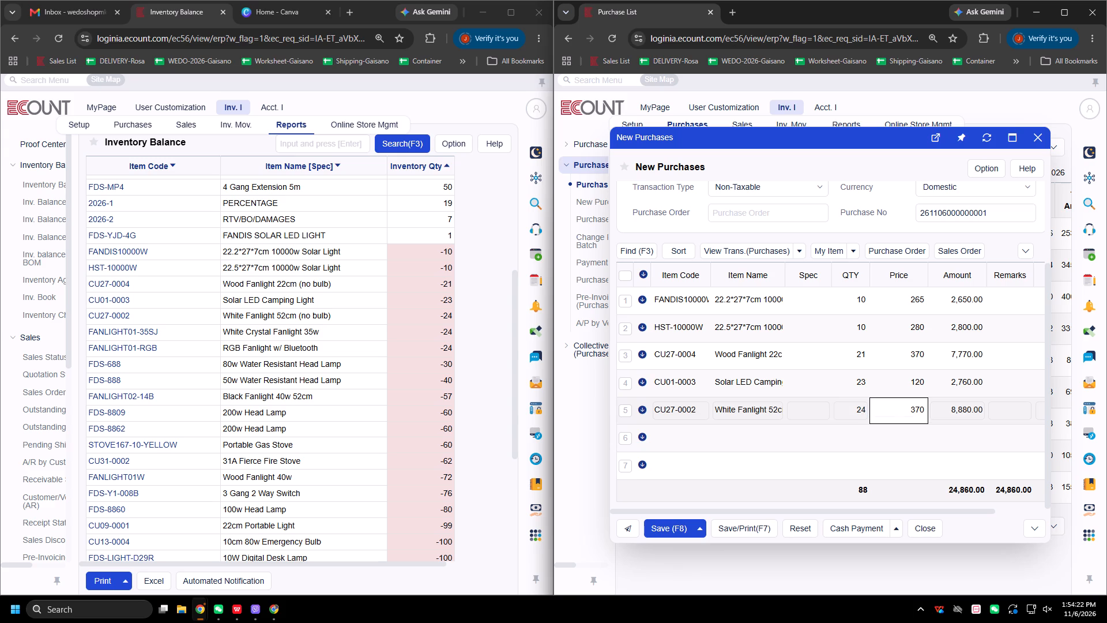
# Enter item FANLIGHT01-35SJ with quantity 24 in the sixth line of the purchase.
pyautogui.click(672, 441)
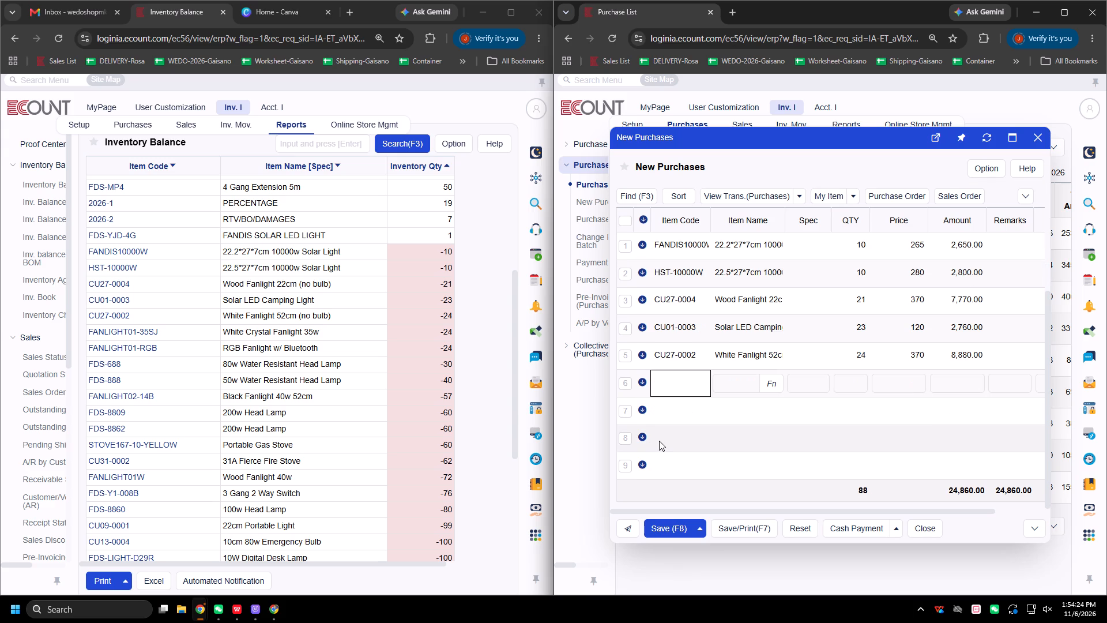
pyautogui.write('01-35sj')
pyautogui.press('Return')
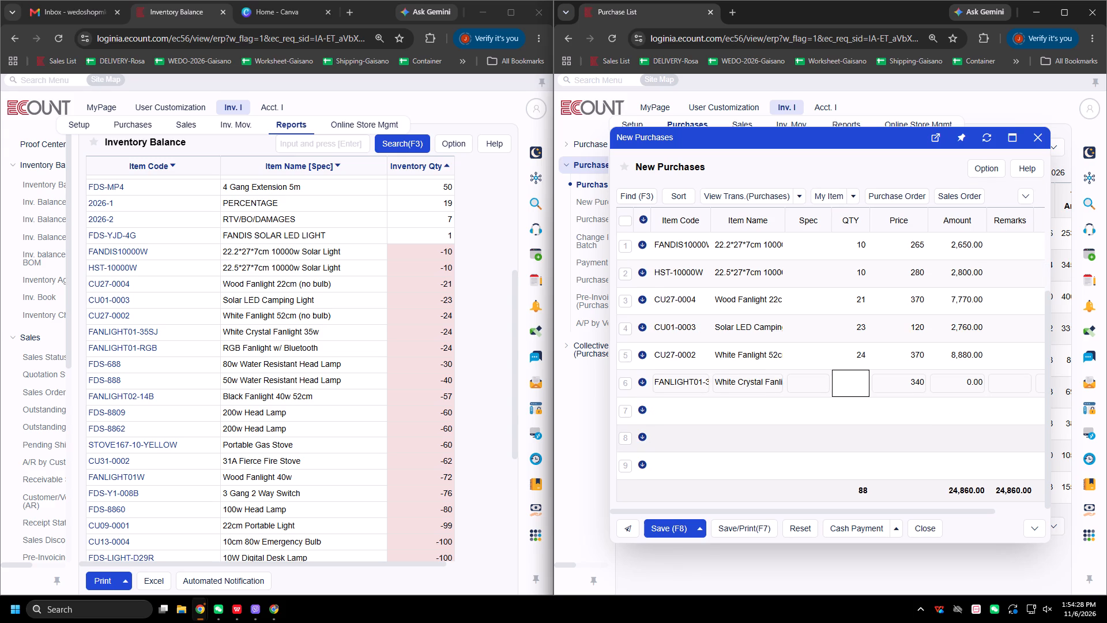
pyautogui.write('24')
pyautogui.press('Return')
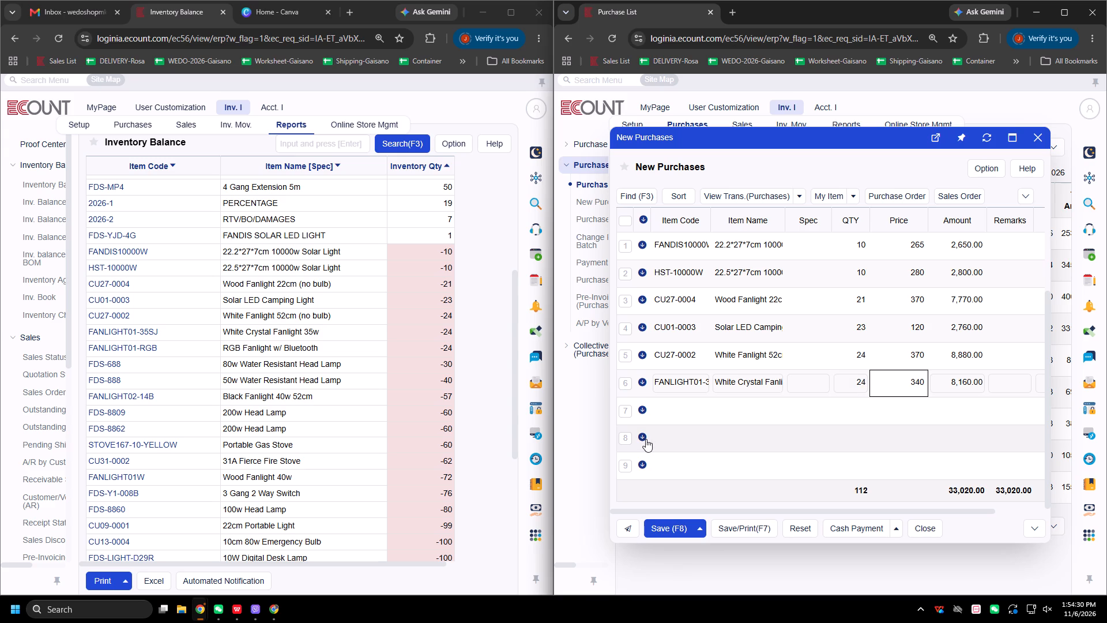
# Enter item FANLIGHT01-RGB with quantity 24 in the seventh line of the purchase.
pyautogui.click(673, 410)
pyautogui.write('01-rgb')
pyautogui.press('Return')
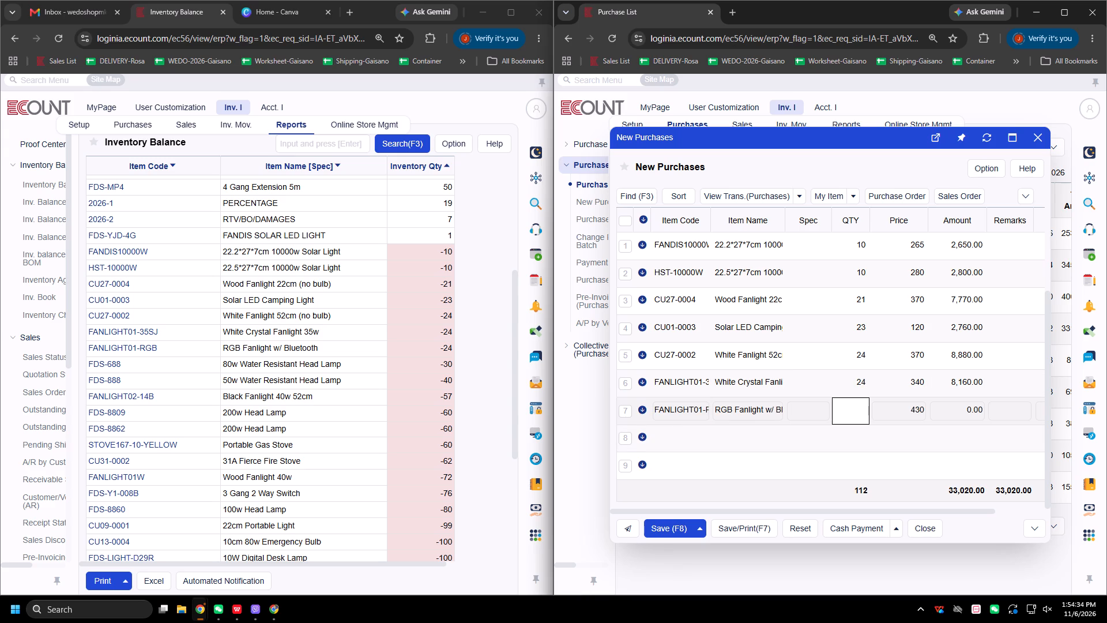
pyautogui.write('24')
pyautogui.press('Return')
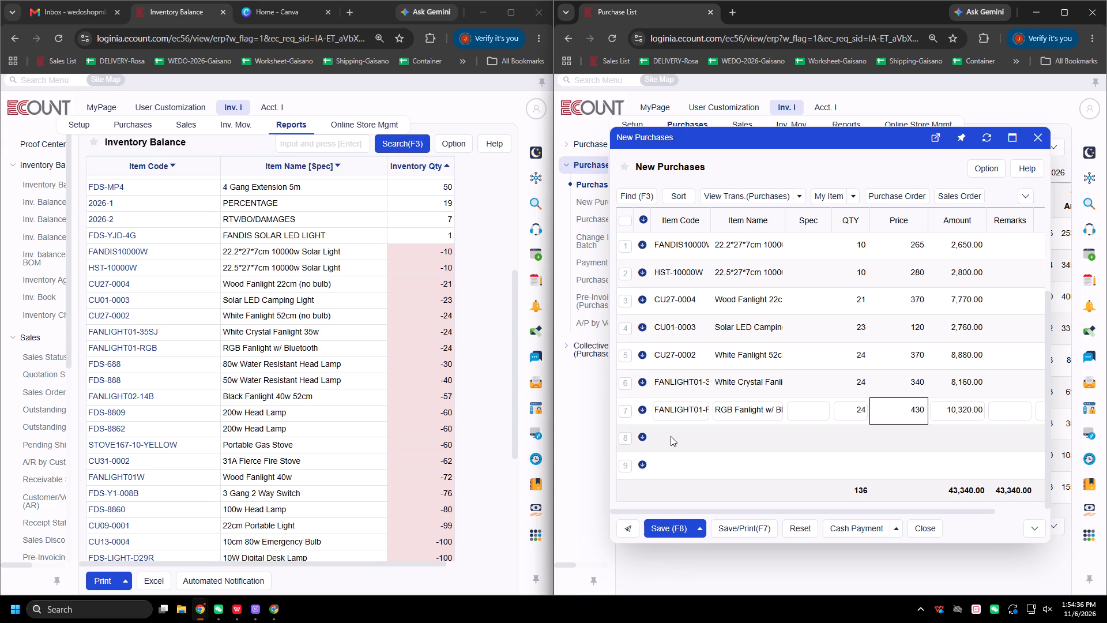
# Enter item FDS-688 with quantity 30 in the eighth line of the purchase.
pyautogui.click(671, 436)
pyautogui.write('-688')
pyautogui.press('Return')
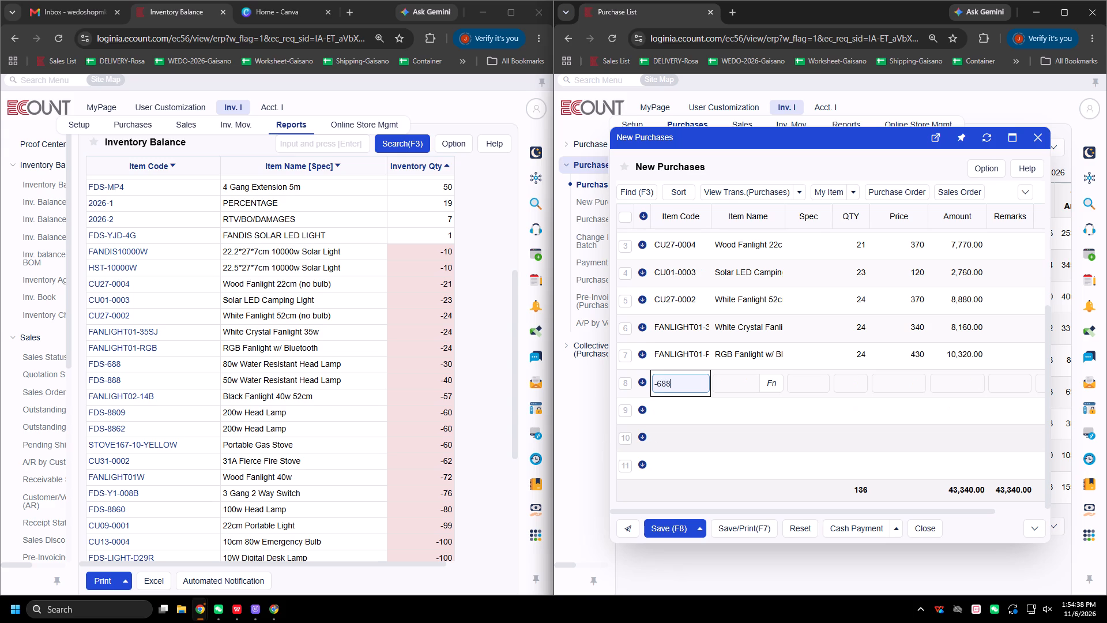
pyautogui.write('30')
pyautogui.press('Return')
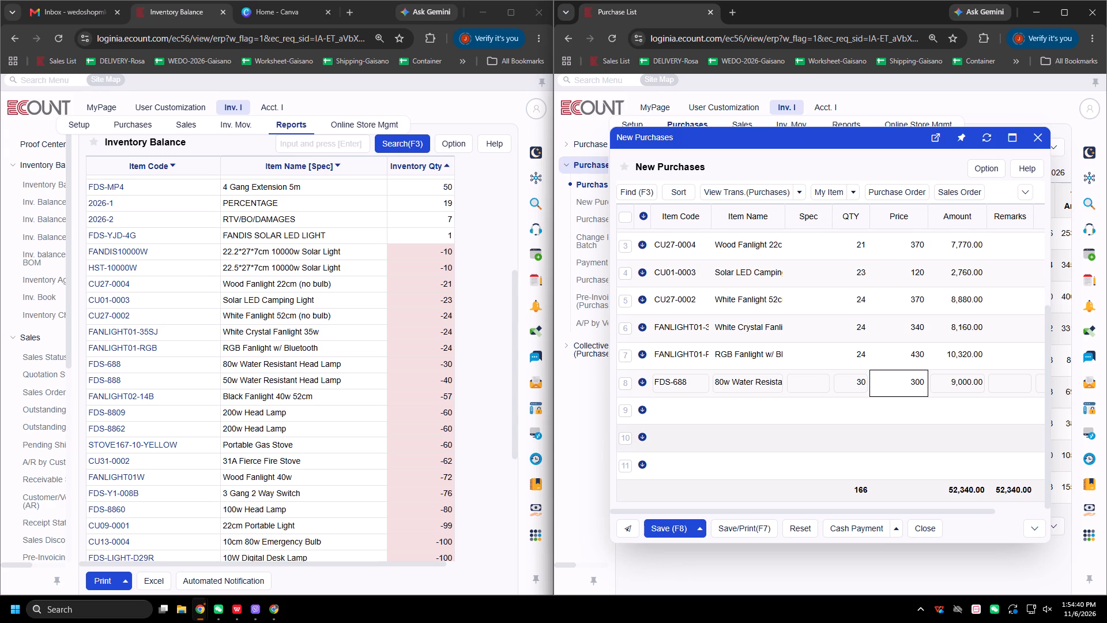
# Enter item FDS-888 with quantity 40 in the ninth line of the purchase.
pyautogui.click(673, 408)
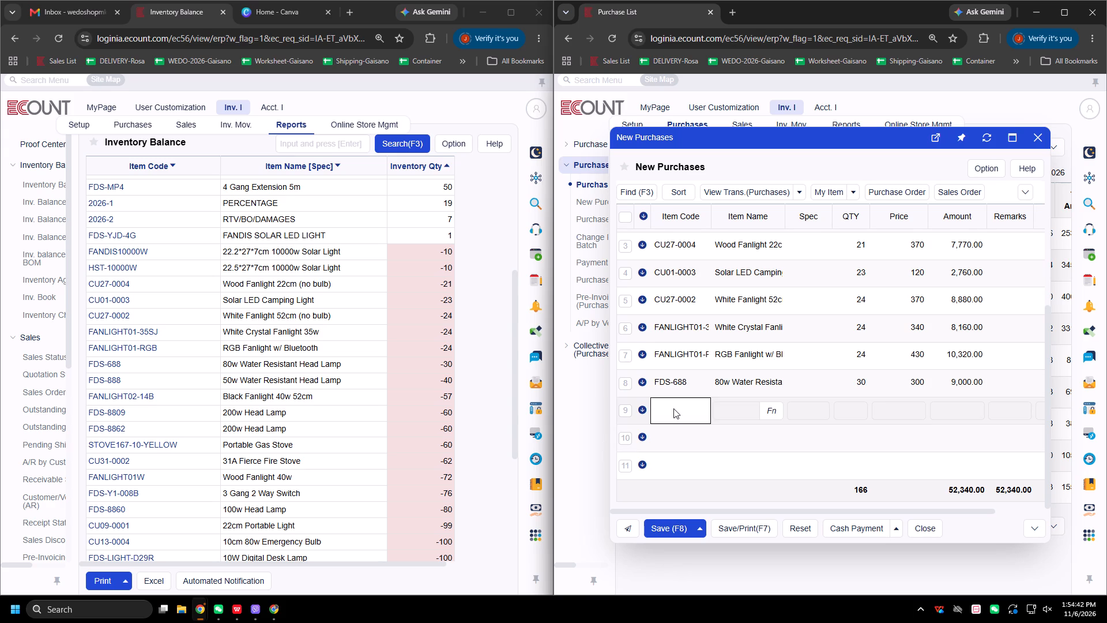
pyautogui.write('-888')
pyautogui.press('Return')
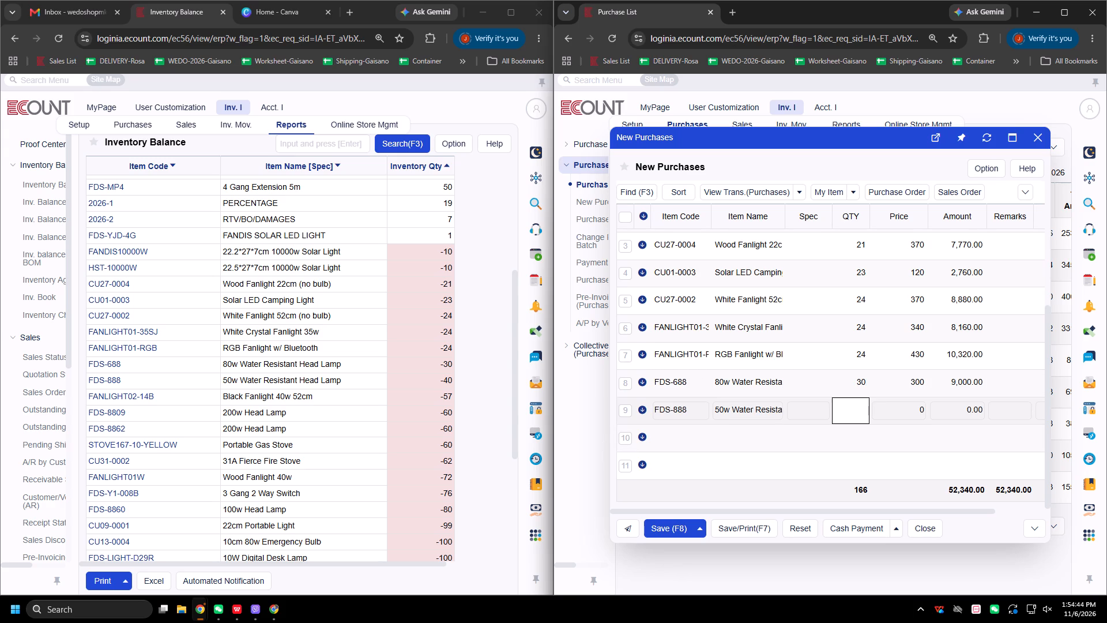
pyautogui.write('40')
pyautogui.press('Return')
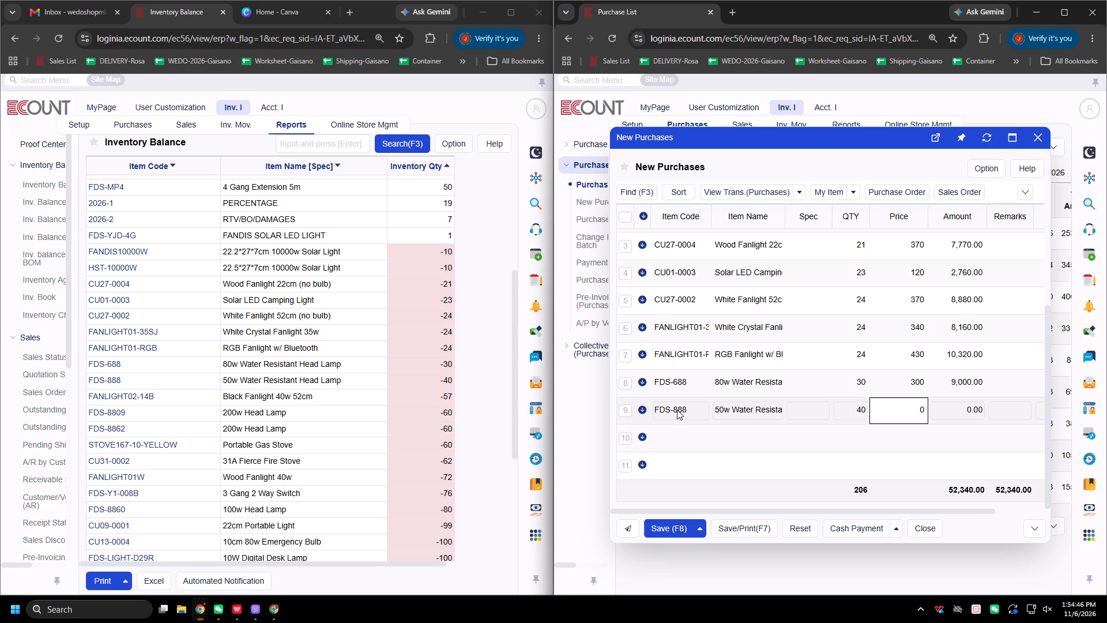
# Enter item FANLIGHT02-14B with quantity 57 in the tenth line of the purchase.
pyautogui.click(672, 433)
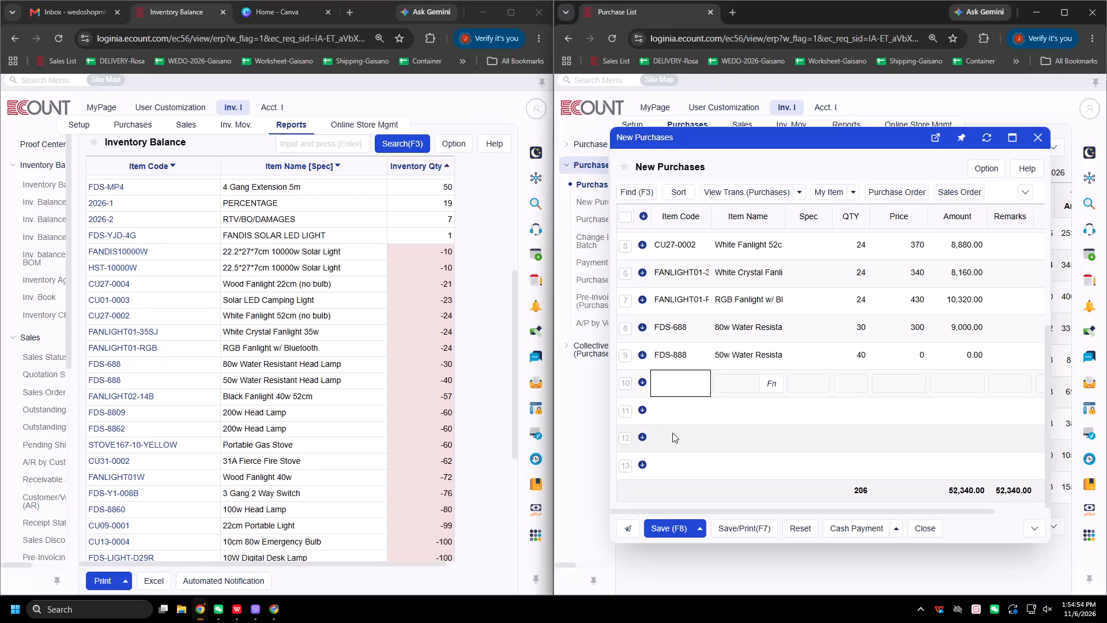
pyautogui.write('02-14b')
pyautogui.press('Return')
pyautogui.write('57')
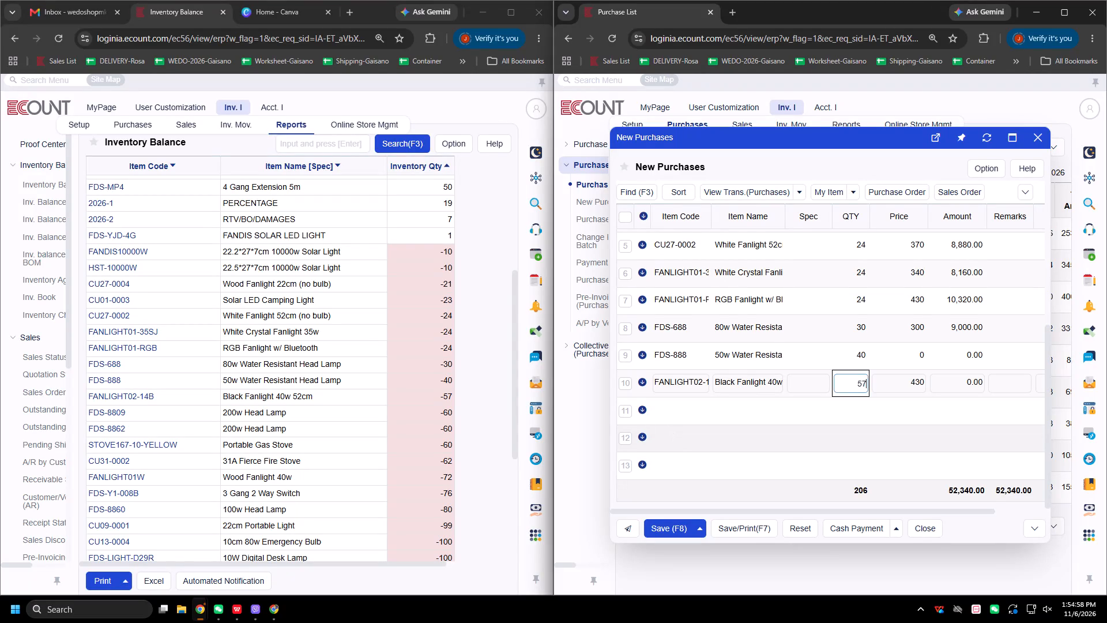
pyautogui.press('Return')
# Enter item FDS-8809 with quantity 60 in line 11 of the purchase.
pyautogui.click(681, 404)
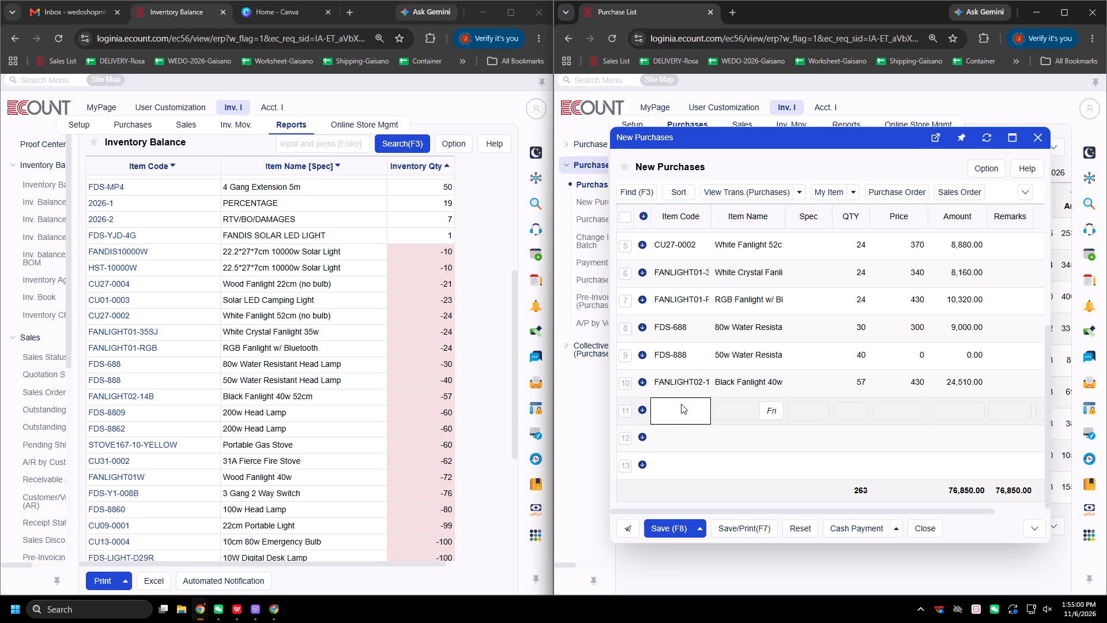
pyautogui.write('8809')
pyautogui.press('Return')
pyautogui.write('60')
pyautogui.press('Return')
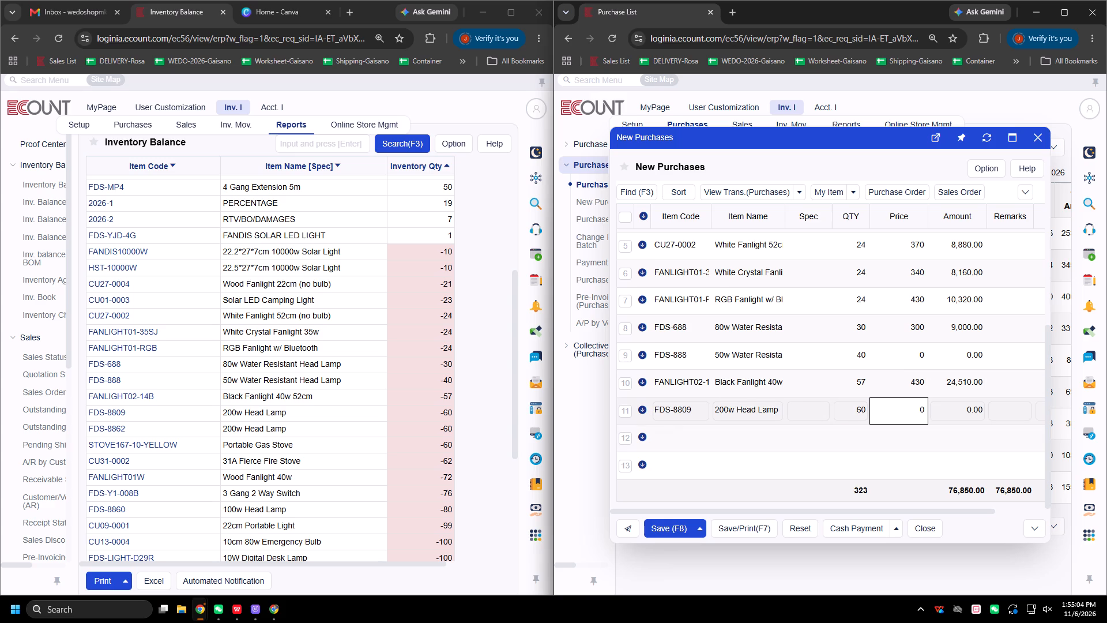
# Enter item FDS-8862 with quantity 60 in line 12 of the purchase.
pyautogui.click(676, 435)
pyautogui.write('8862')
pyautogui.press('Return')
pyautogui.write('60')
pyautogui.press('Return')
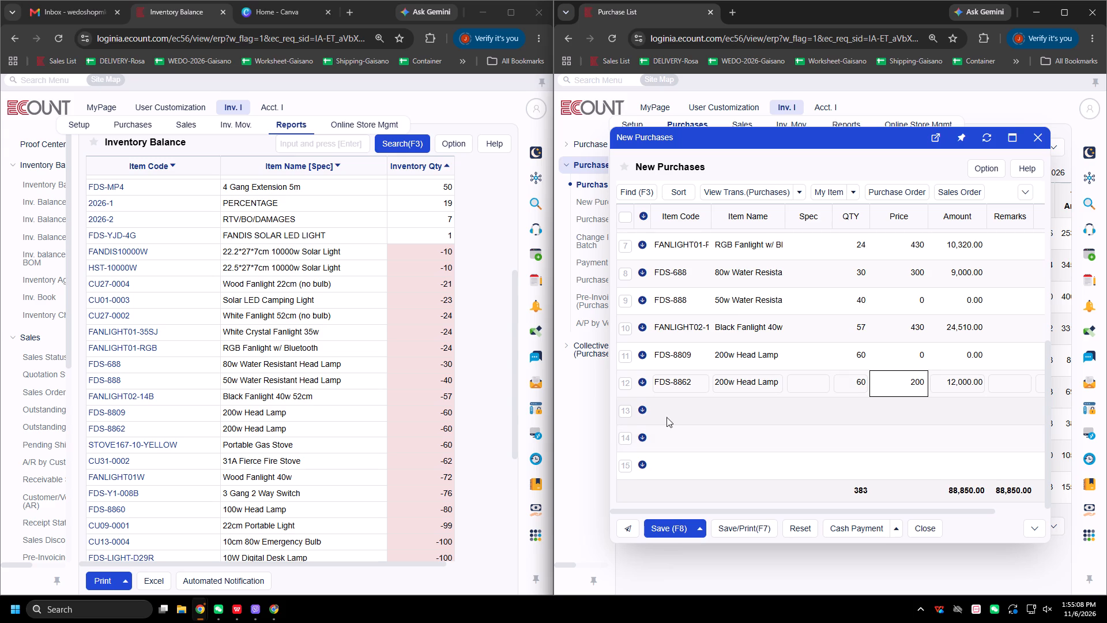
# Search for "167-10-yell" in line 13, choose STOVE167-10-YELLOW and set its quantity to 60.
pyautogui.click(678, 411)
pyautogui.write('167-10yell')
pyautogui.press('Return')
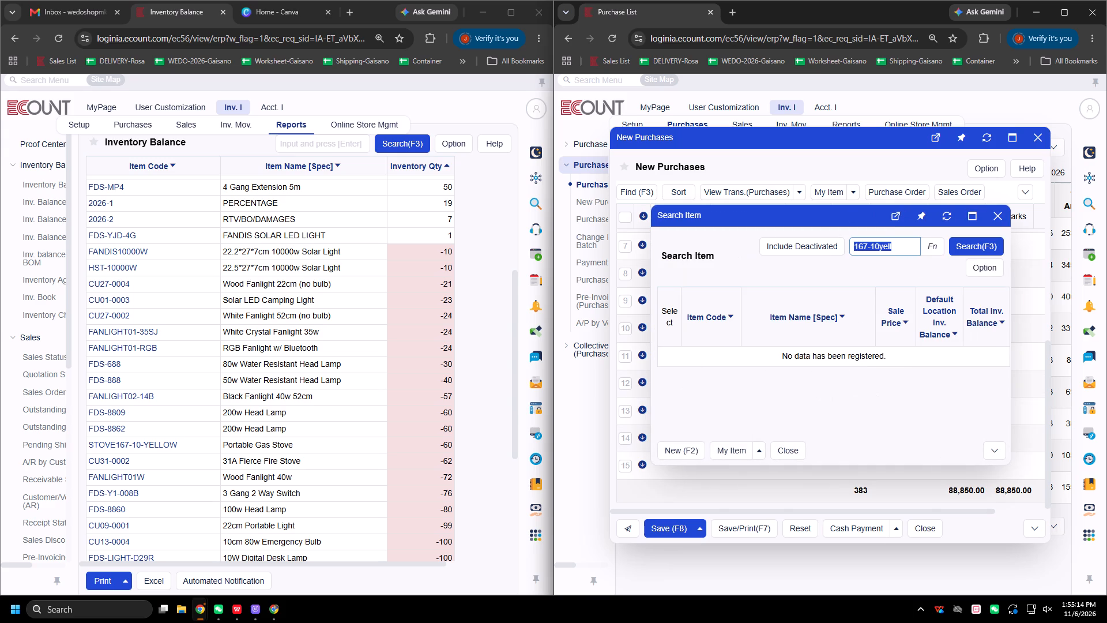
pyautogui.click(880, 245)
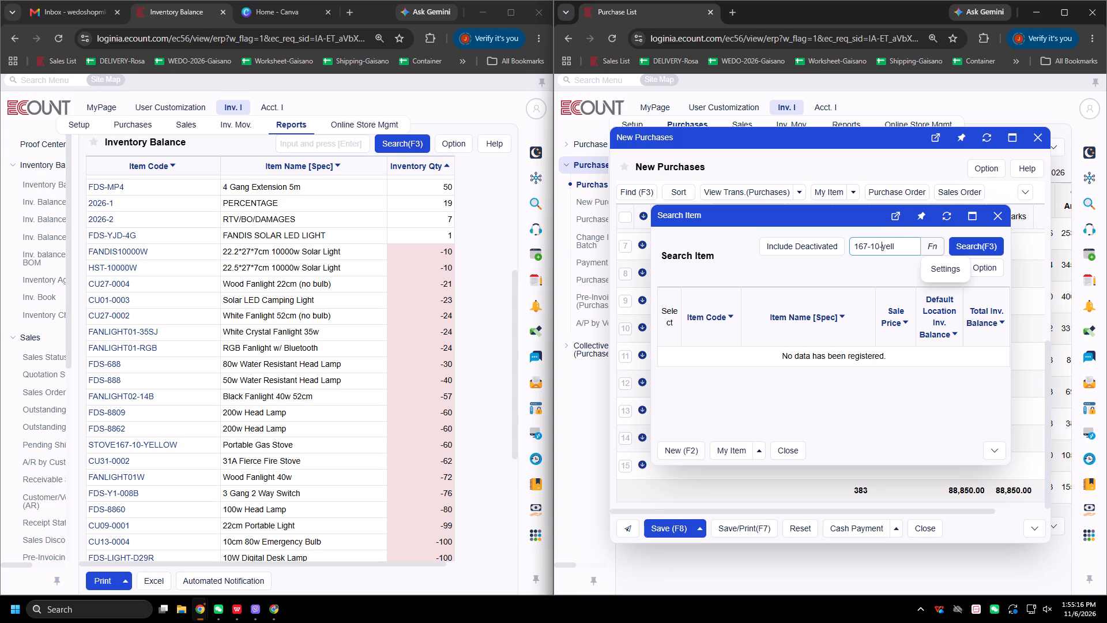
pyautogui.press('-')
pyautogui.press('Return')
pyautogui.click(693, 363)
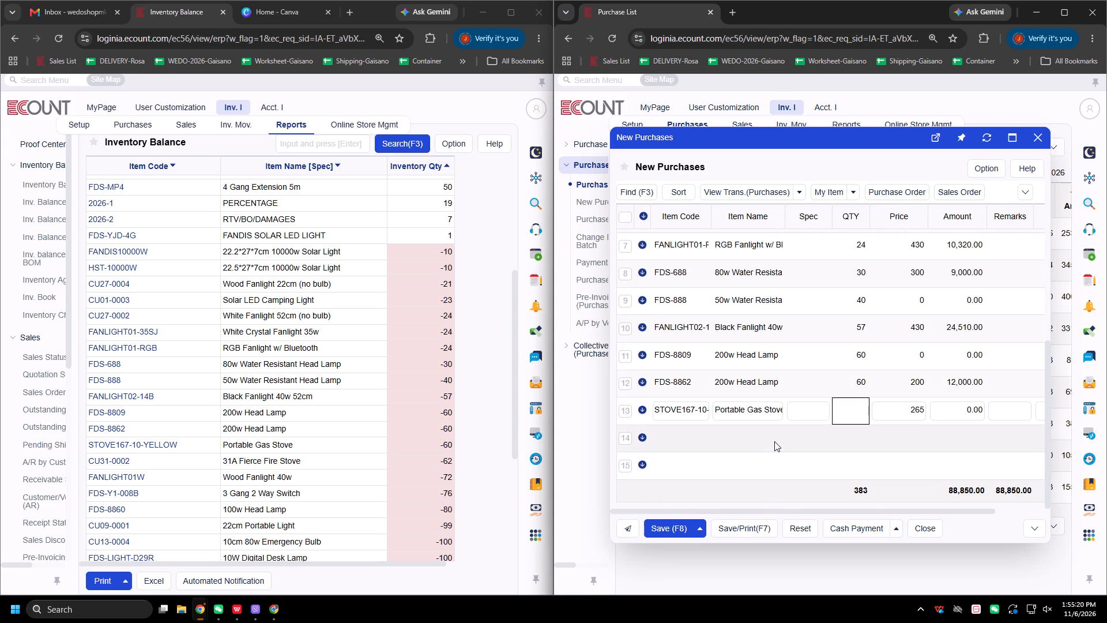
pyautogui.write('60')
pyautogui.press('Return')
# Enter item CU31-0002 with quantity 62 in line 14 of the purchase.
pyautogui.click(683, 438)
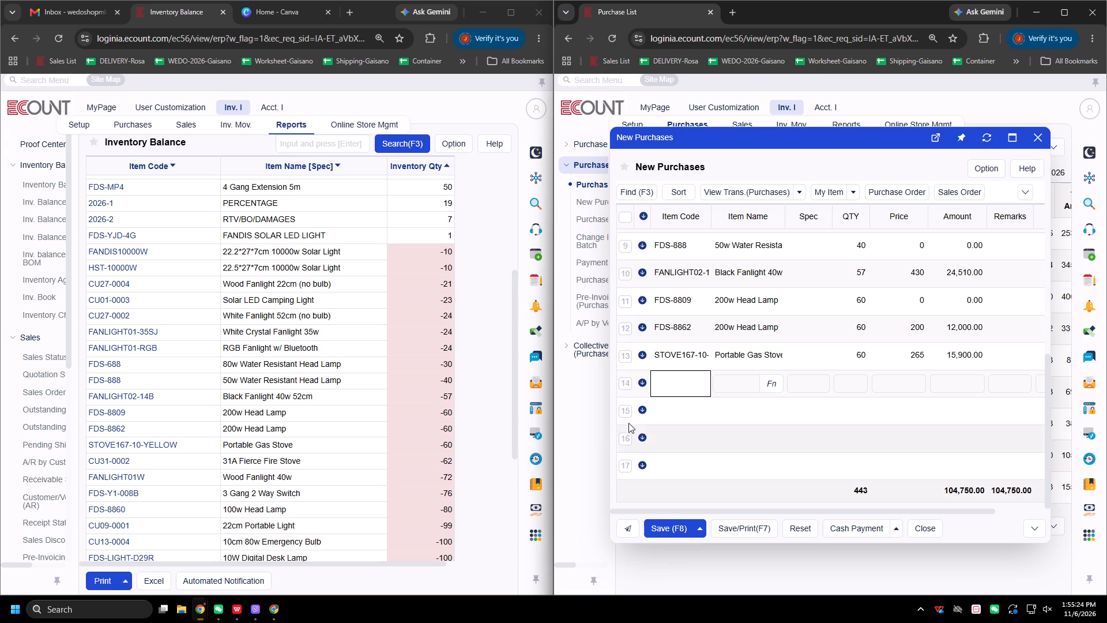
pyautogui.write('31-0002')
pyautogui.press('Return')
pyautogui.write('62')
pyautogui.press('Return')
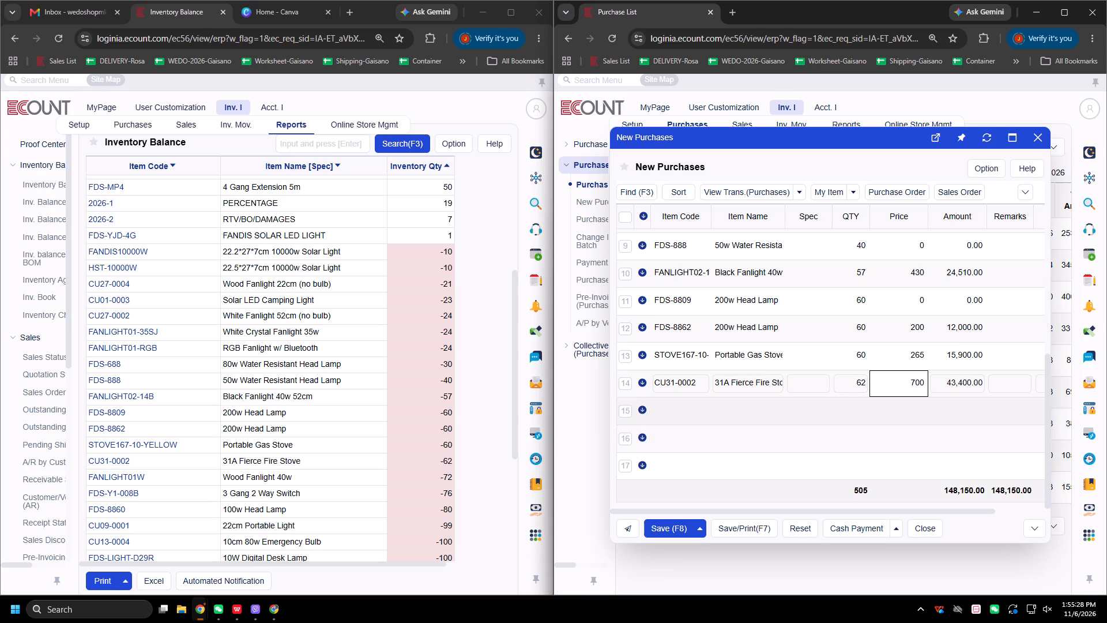
# Enter item FANLIGHT01W with quantity 72 in line 15 of the purchase.
pyautogui.click(673, 414)
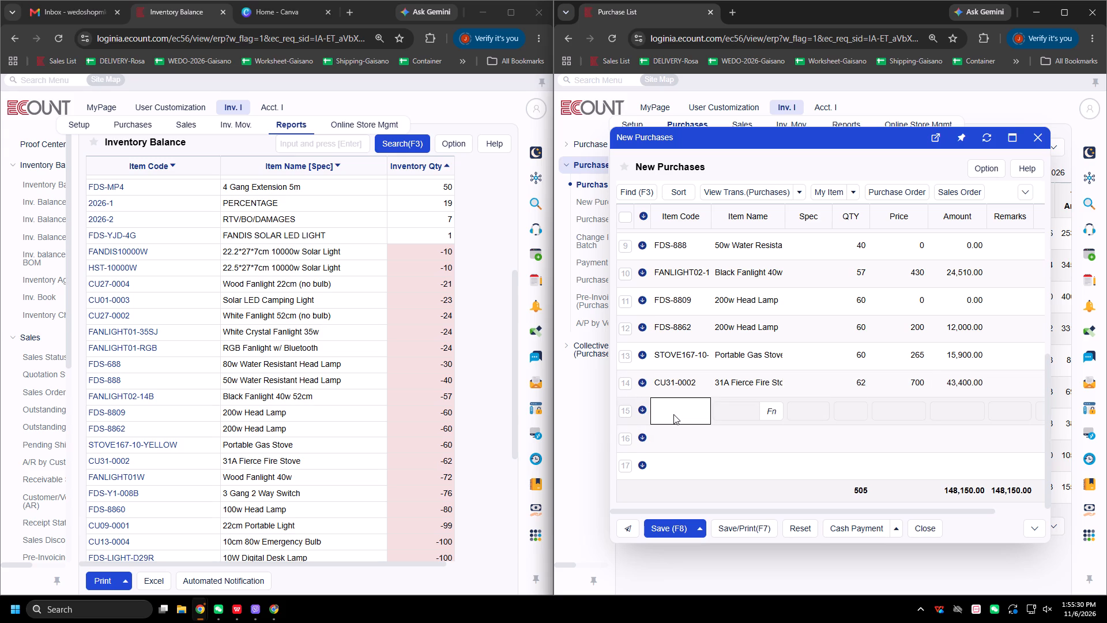
pyautogui.write('01w')
pyautogui.press('Return')
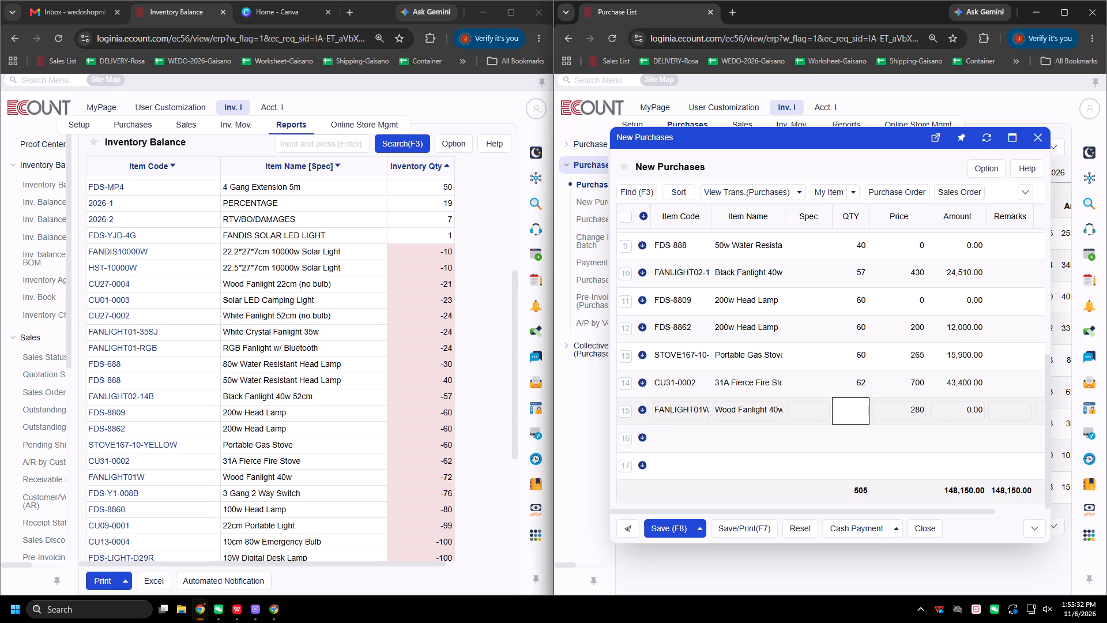
pyautogui.write('72')
pyautogui.press('Return')
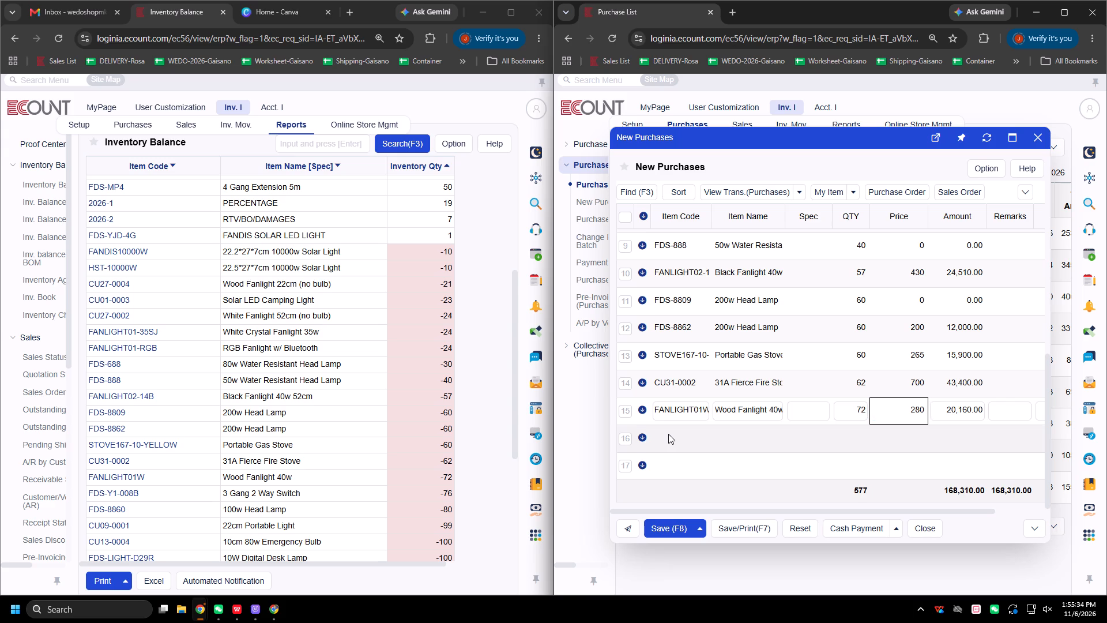
# Look up the item code "008b" in line 16 to add the 3 Gang 2 Way Switch, FDS-Y1-008B.
pyautogui.click(668, 434)
pyautogui.write('00')
pyautogui.write('8b')
pyautogui.press('Return')
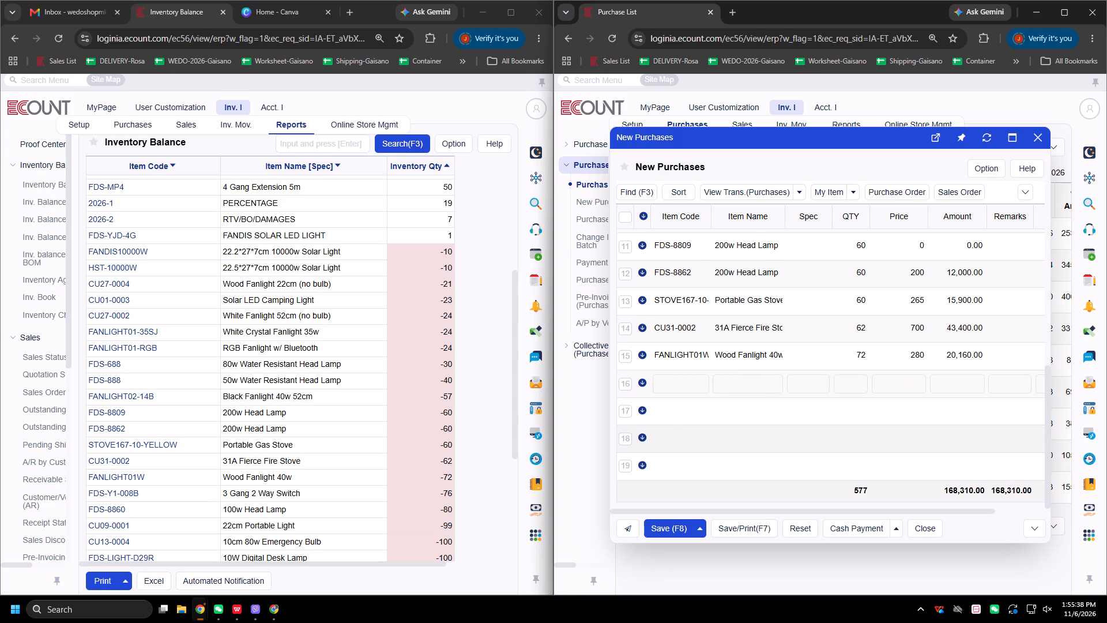
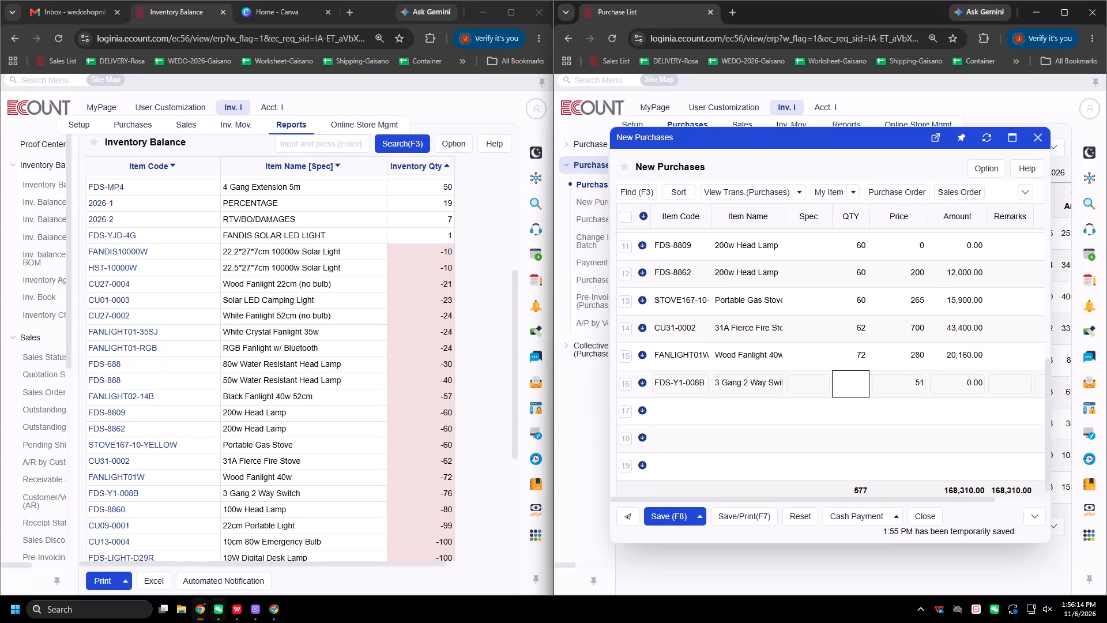
# Switch to Weixin, open the worksheet image in the AAA MDSG 2 chat and examine its CU09-0001 portable light row.
pyautogui.click(225, 610)
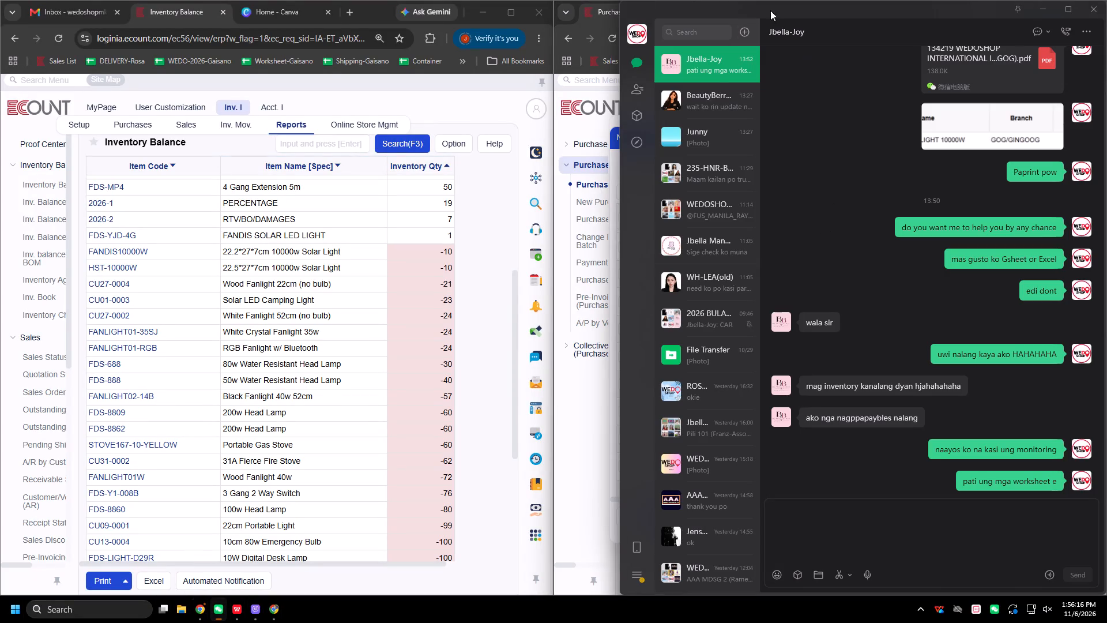
pyautogui.scroll(-1, 732, 389)
pyautogui.click(717, 485)
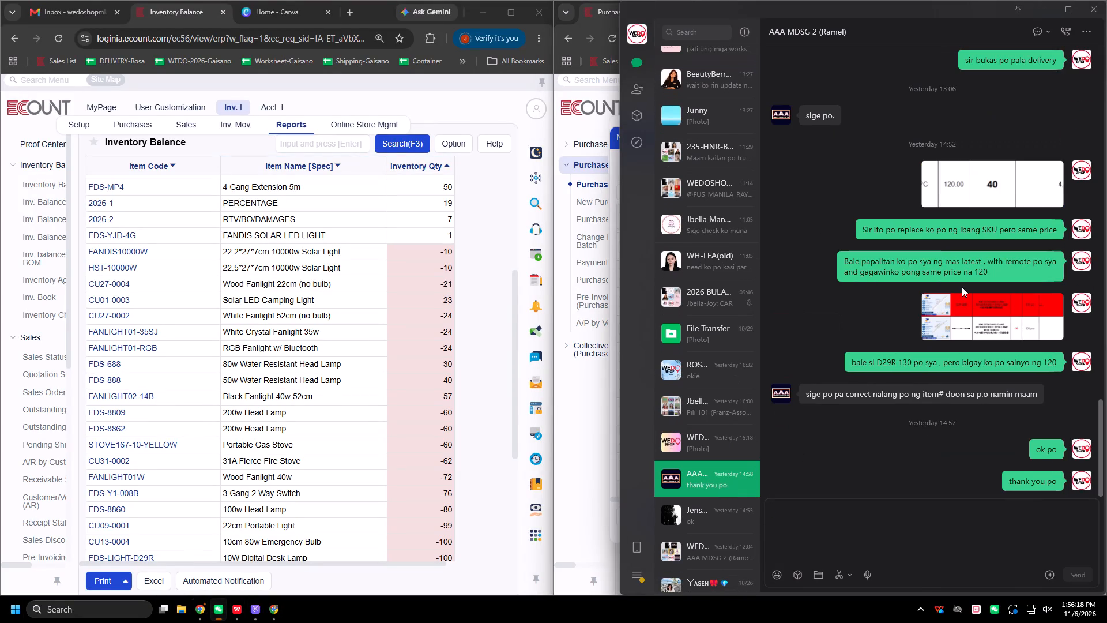
pyautogui.scroll(6, 962, 286)
pyautogui.click(872, 241)
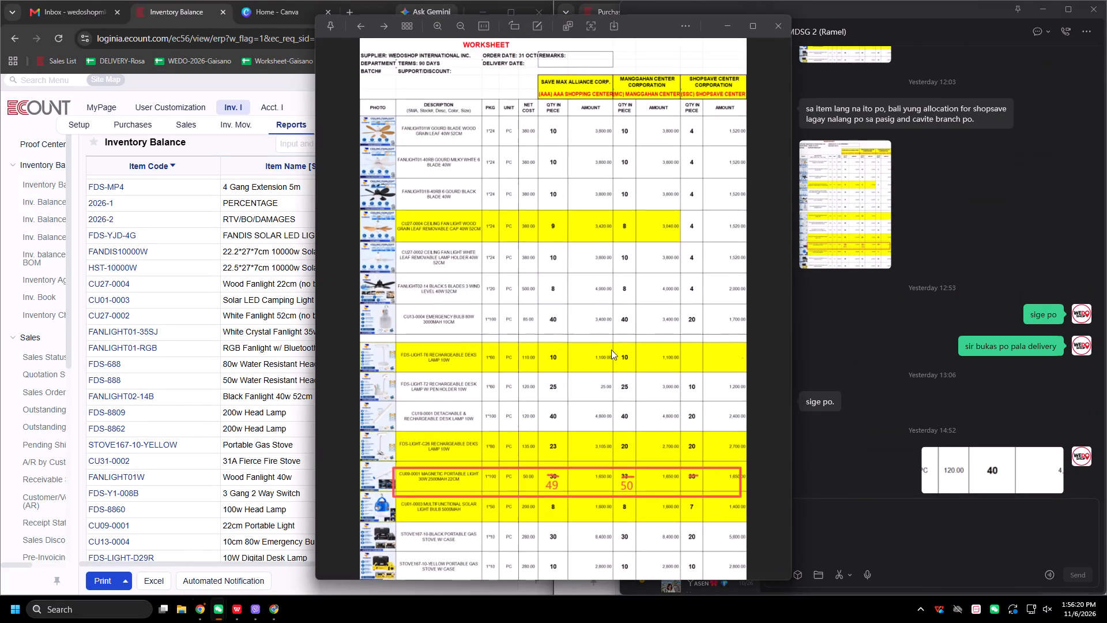
pyautogui.scroll(6, 525, 527)
pyautogui.moveTo(507, 487); pyautogui.dragTo(573, 482)
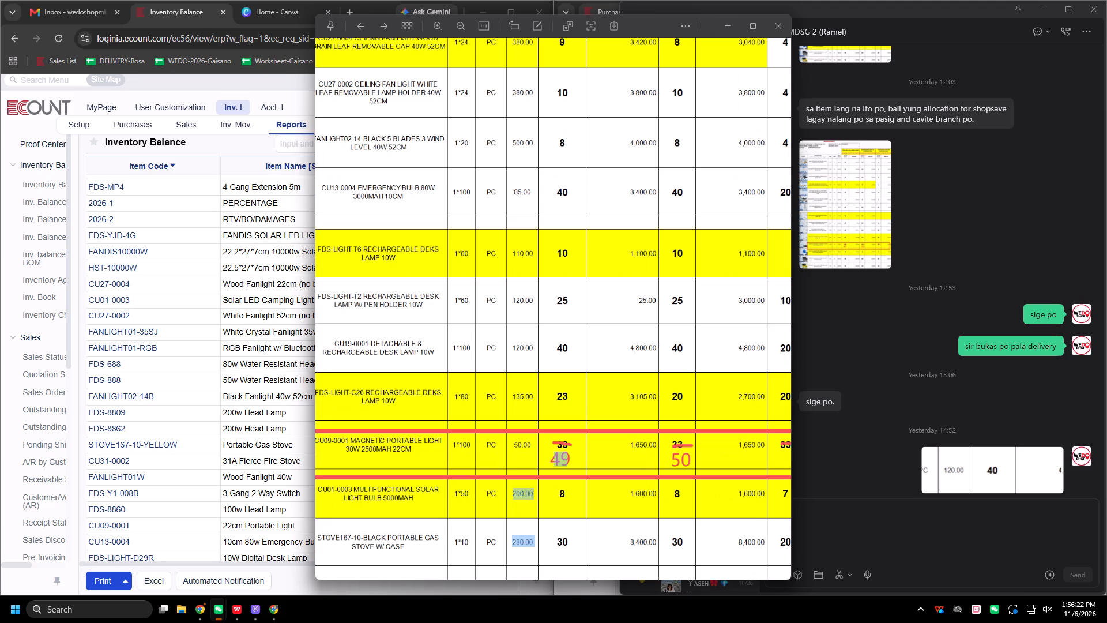
pyautogui.moveTo(573, 482); pyautogui.dragTo(582, 482)
pyautogui.click(615, 485)
pyautogui.moveTo(605, 493); pyautogui.dragTo(624, 416)
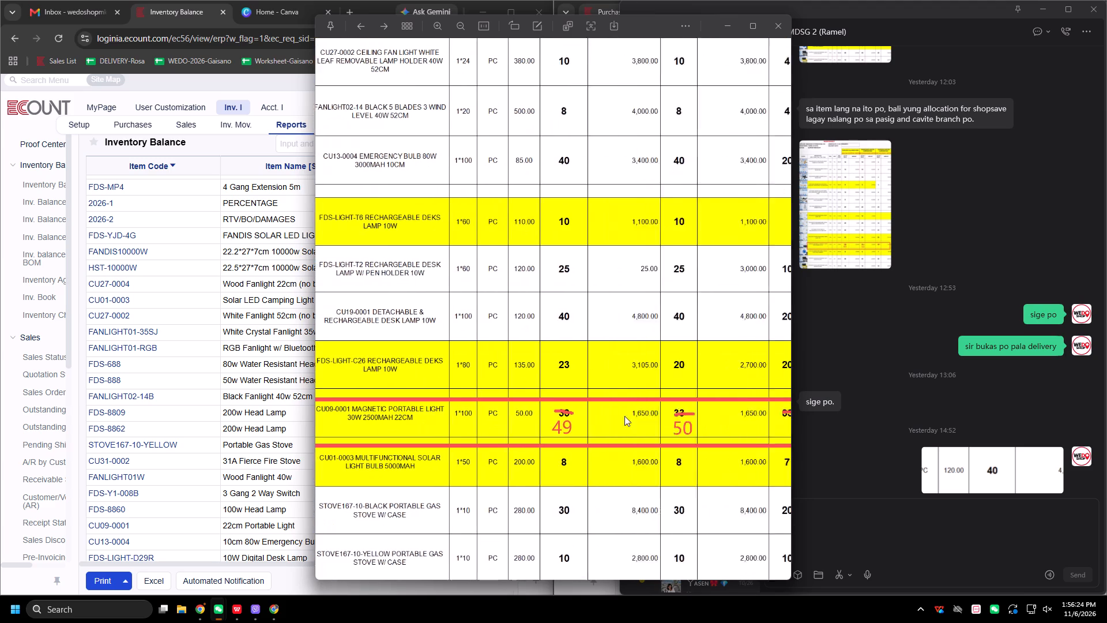
pyautogui.moveTo(624, 416); pyautogui.dragTo(748, 436)
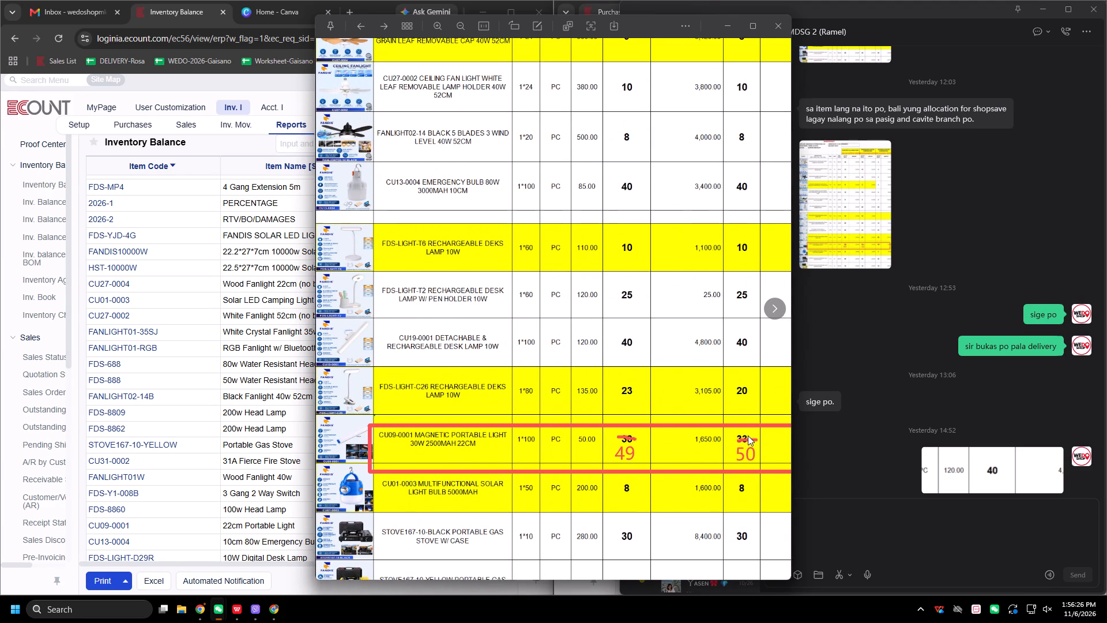
pyautogui.moveTo(748, 436); pyautogui.dragTo(622, 433)
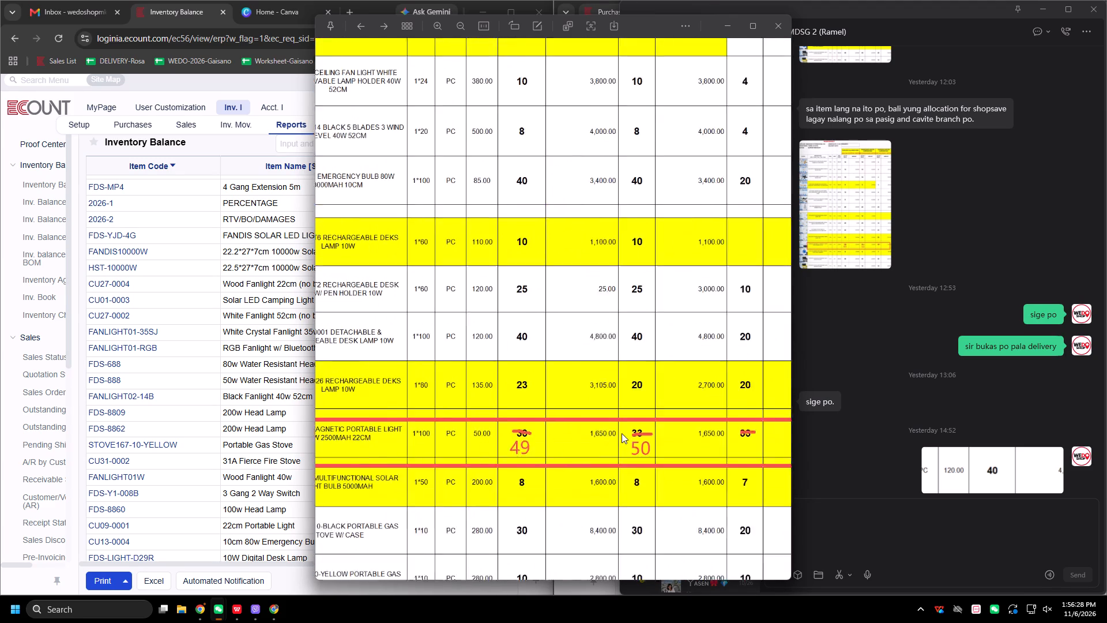
pyautogui.moveTo(622, 433); pyautogui.dragTo(722, 471)
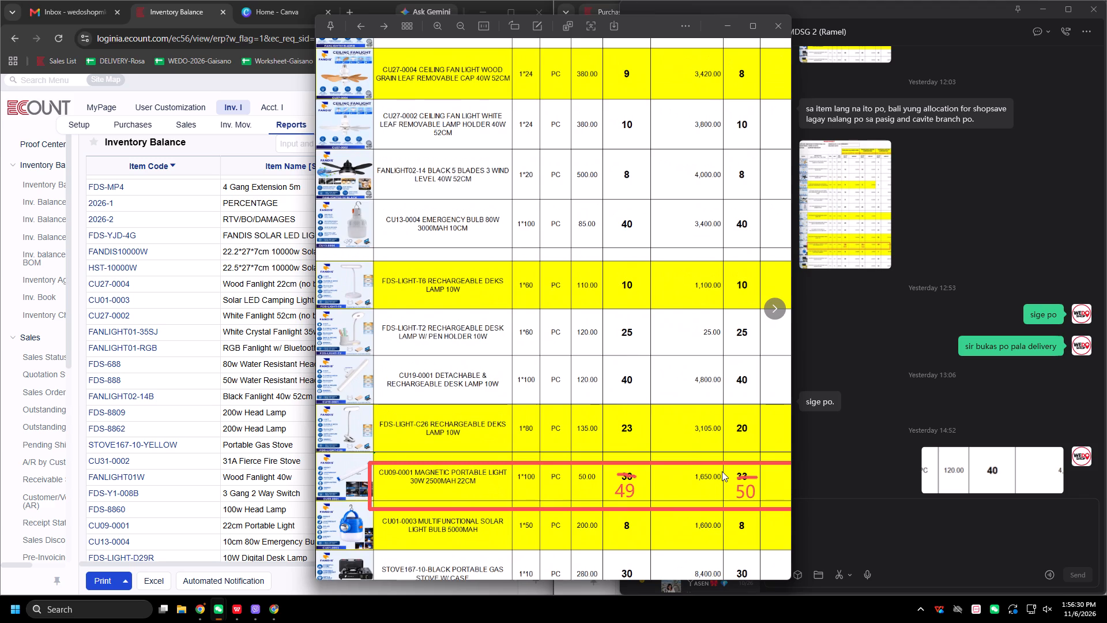
pyautogui.moveTo(722, 471); pyautogui.dragTo(672, 479)
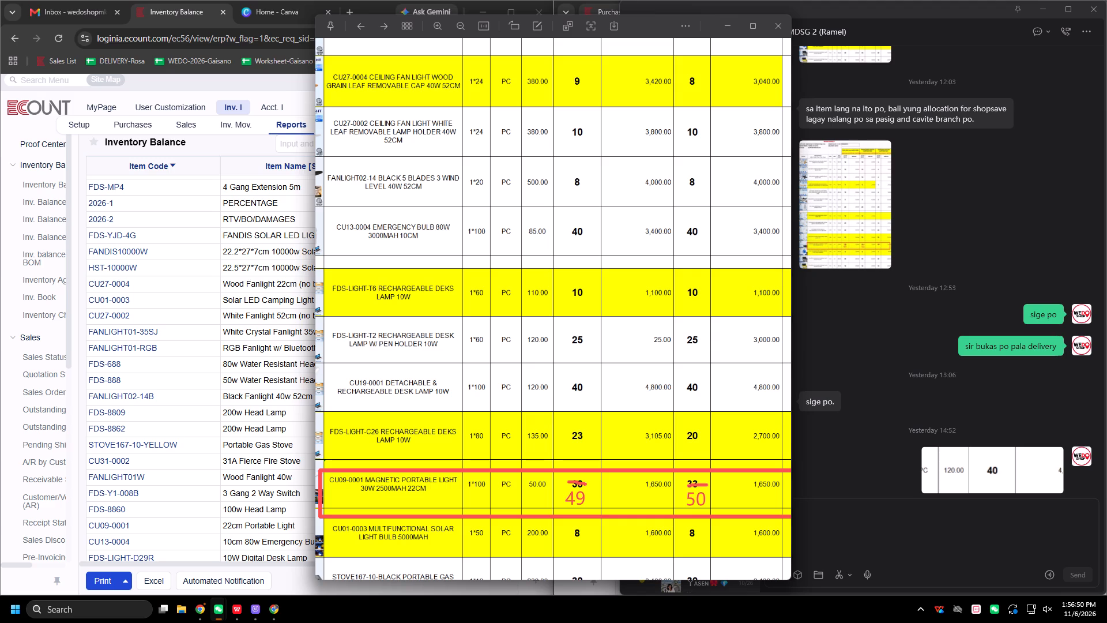
# View the Save Max Alliance and Manggahan Center delivery receipt images in the WEDO - MALYN chat.
pyautogui.click(937, 238)
pyautogui.scroll(-4, 713, 334)
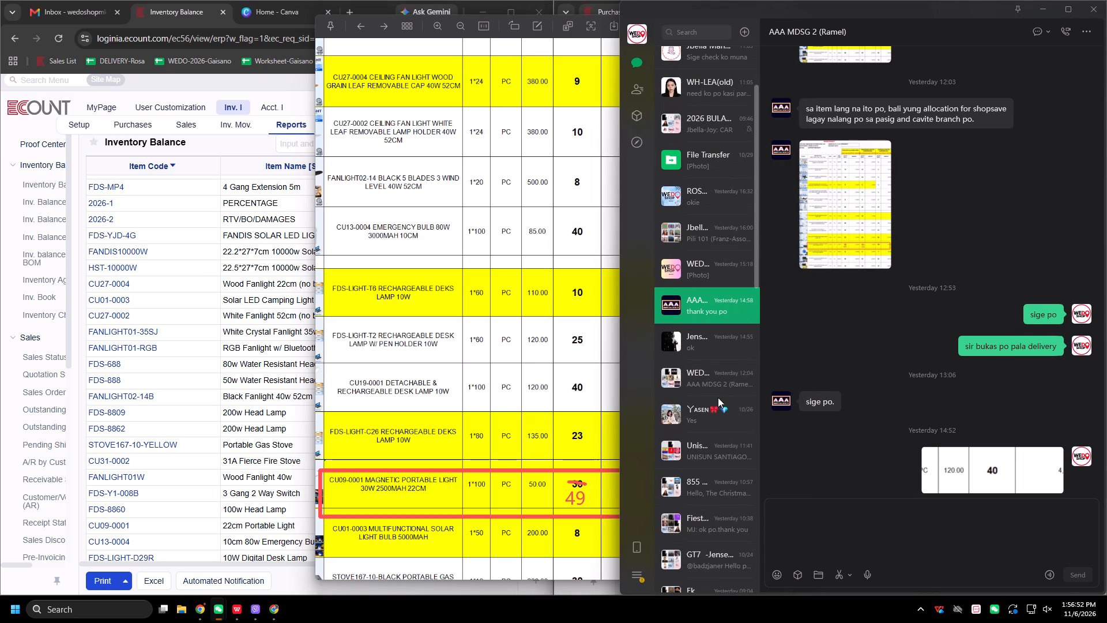
pyautogui.click(717, 265)
pyautogui.click(1022, 432)
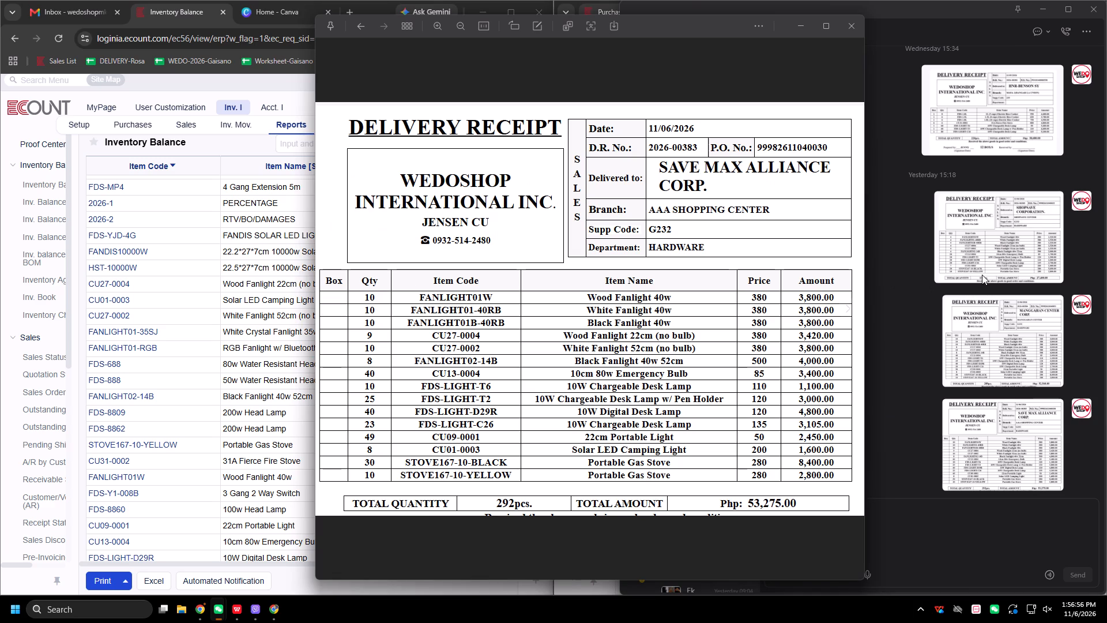
pyautogui.press('Escape')
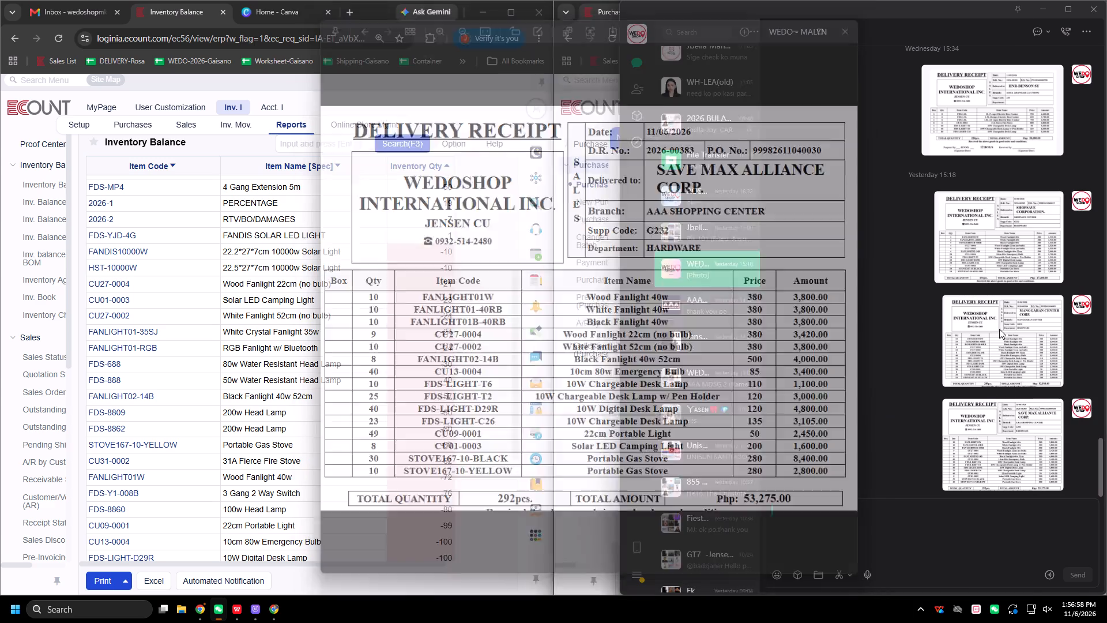
pyautogui.click(989, 329)
pyautogui.press('Escape')
# Quote the Manggahan Center Corp delivery receipt in the WEDO - MALYN chat and send the reply "9".
pyautogui.rightClick(985, 333)
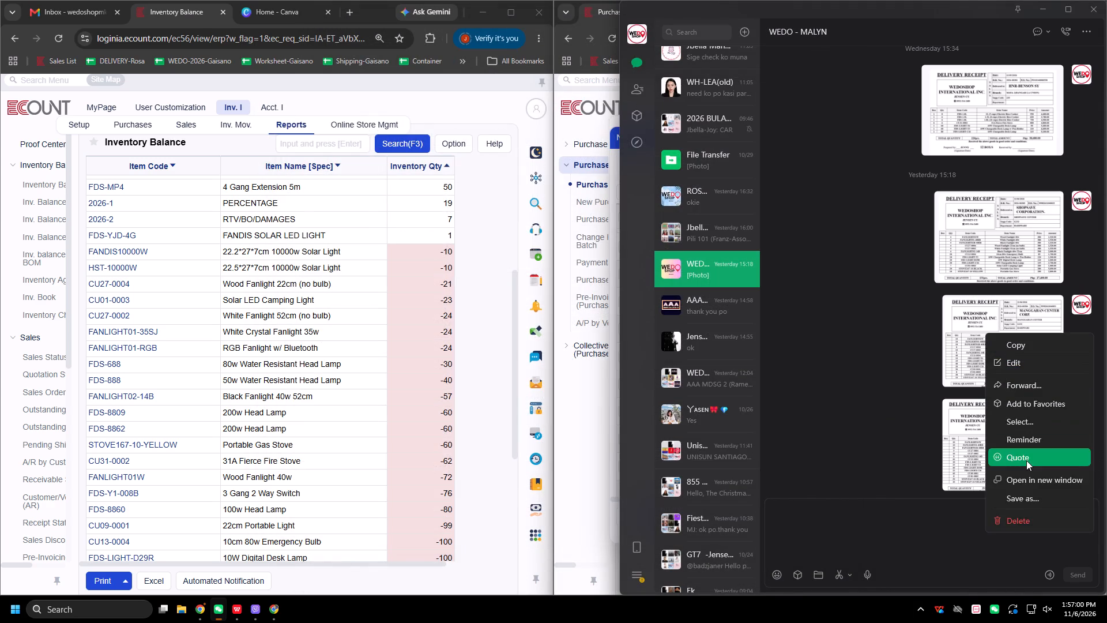
pyautogui.click(1026, 460)
pyautogui.press('9')
pyautogui.press('Return')
# Quote the Save Max Alliance Corp delivery receipt in the same chat and send the reply "9".
pyautogui.rightClick(937, 360)
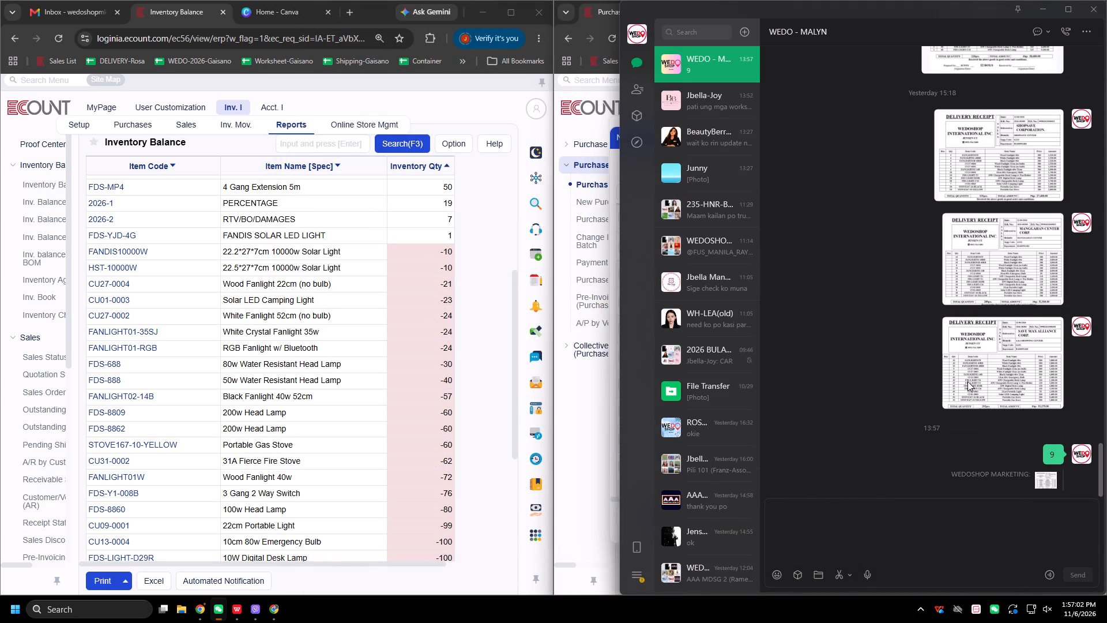
pyautogui.rightClick(967, 381)
pyautogui.click(1008, 505)
pyautogui.press('9')
pyautogui.press('Return')
# Quote the Shopsave Corporation delivery receipt in the same chat and send the reply "6".
pyautogui.scroll(5, 982, 361)
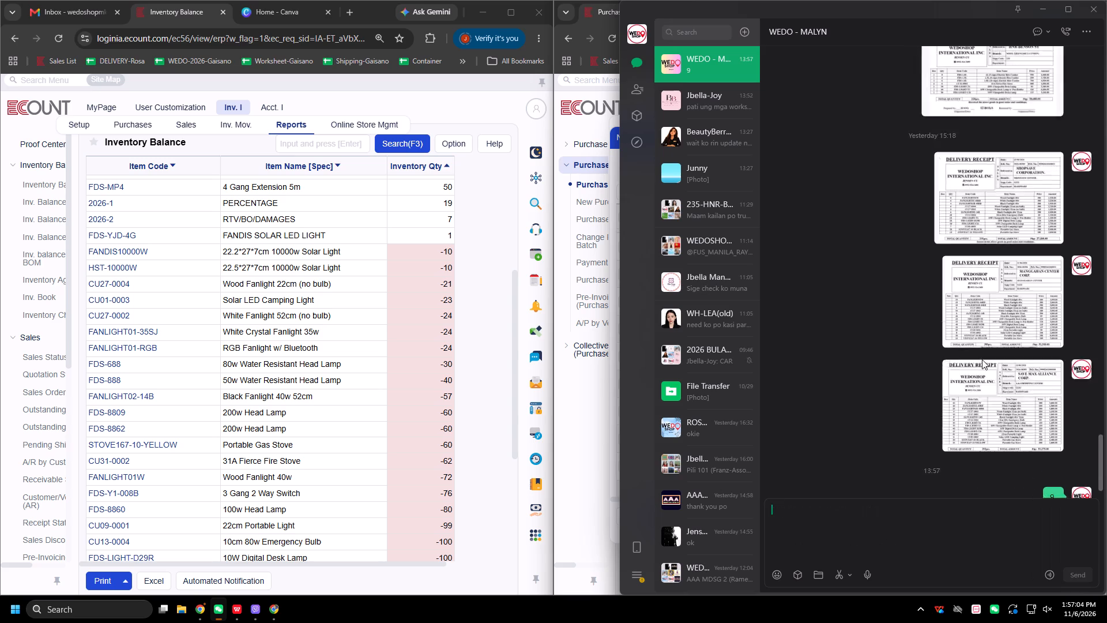
pyautogui.scroll(3, 982, 359)
pyautogui.scroll(-4, 992, 415)
pyautogui.rightClick(989, 261)
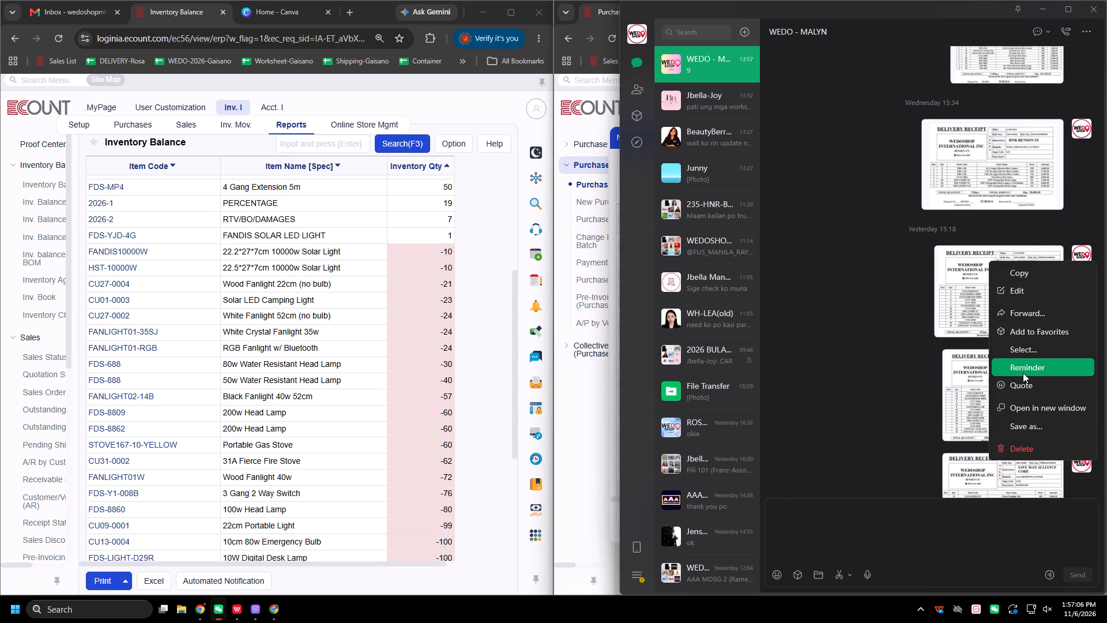
pyautogui.click(1018, 386)
pyautogui.press('6')
pyautogui.press('Return')
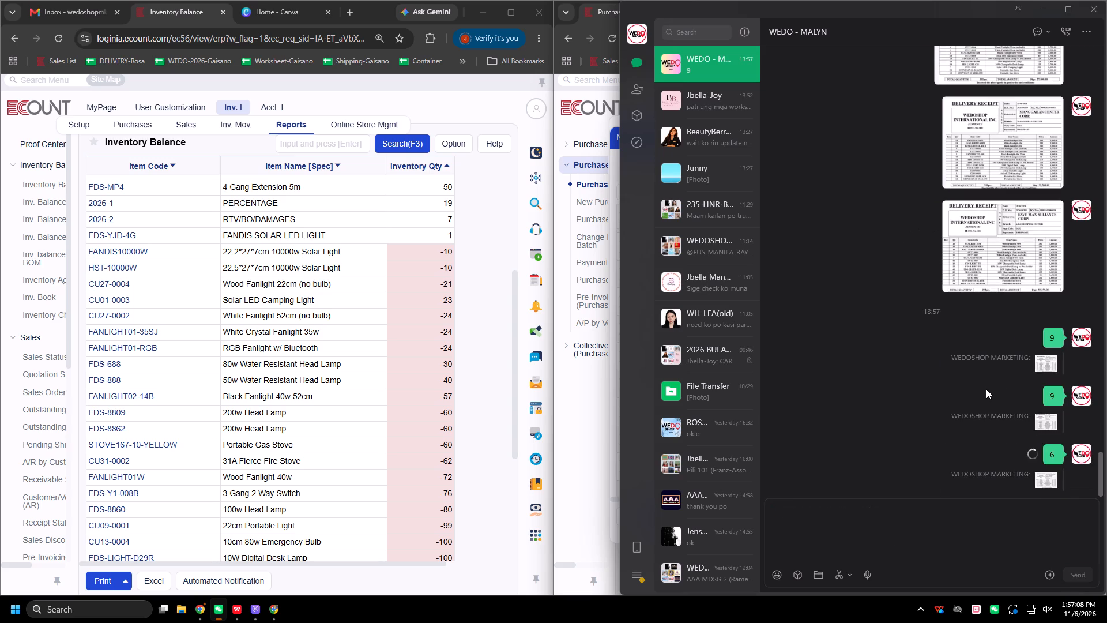
# Return to the new purchase in ECOUNT and set the quantity of FDS-Y1-008B in line 16 to 76.
pyautogui.click(1048, 10)
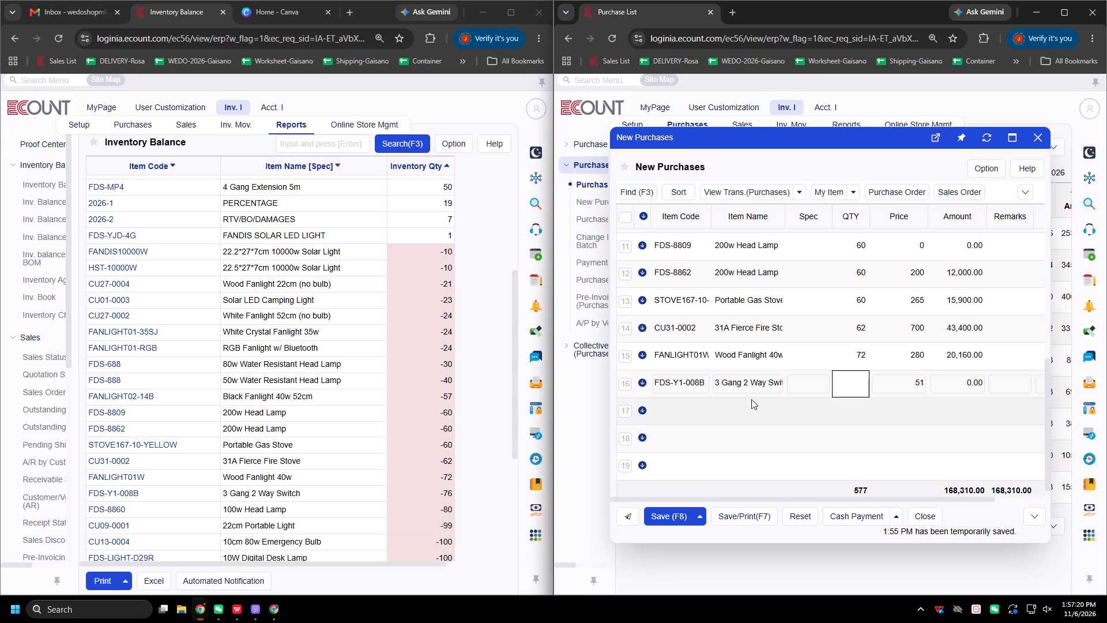
pyautogui.write('76')
pyautogui.press('Return')
# Look up "8860" in line 17 to add FDS-8860, 100w Head Lamp, with quantity 80.
pyautogui.click(679, 410)
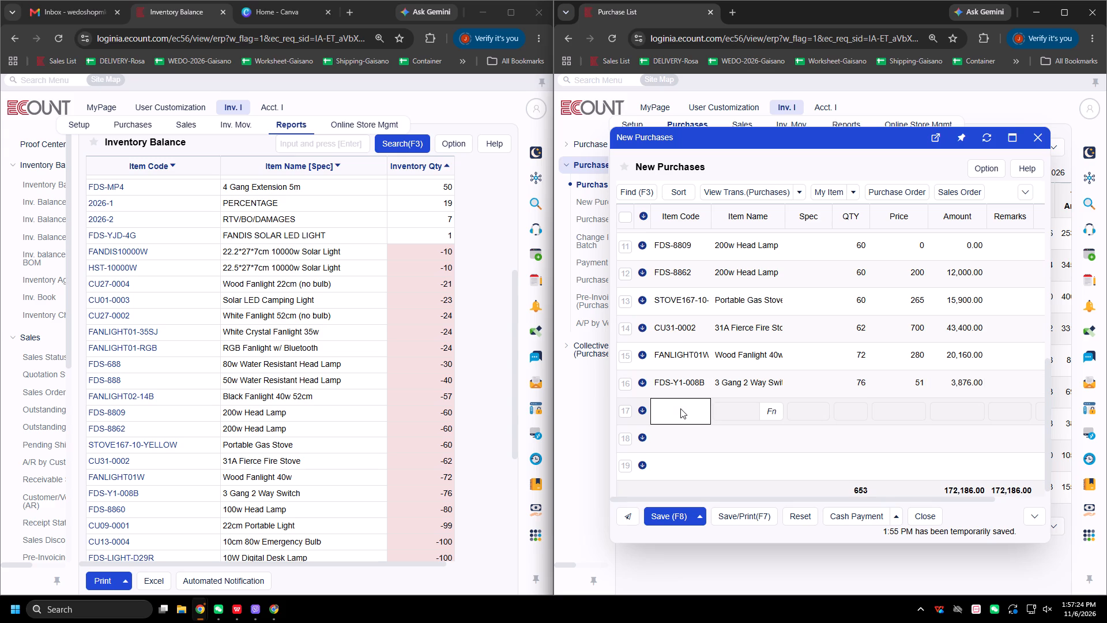
pyautogui.write('8860')
pyautogui.press('Return')
pyautogui.write('80')
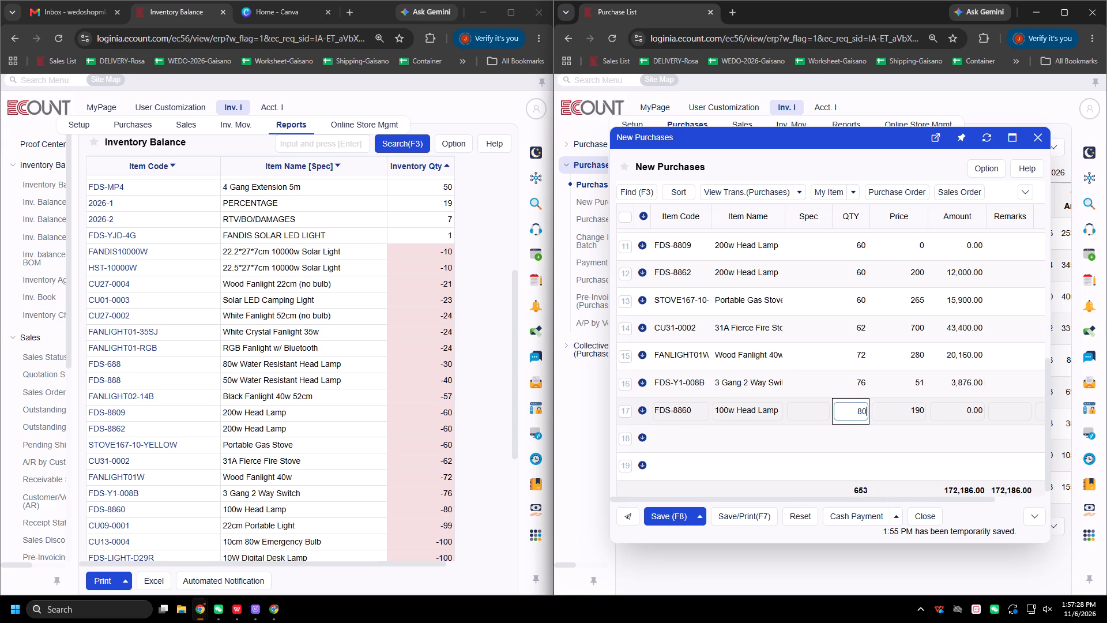
pyautogui.click(677, 431)
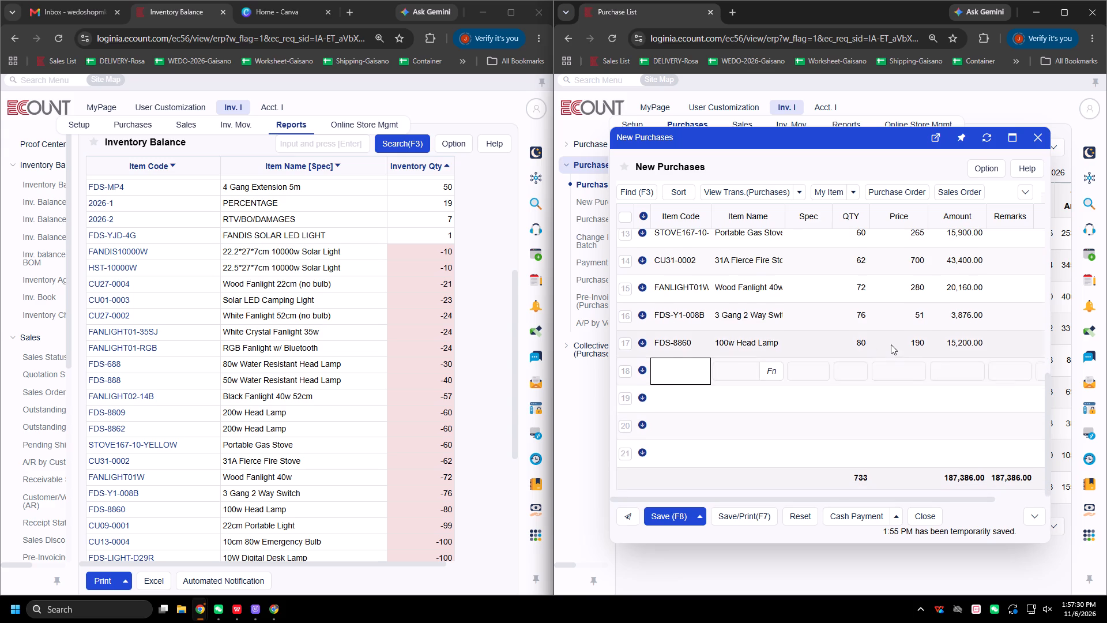
# Set the price to 150 for both FDS-8809 in line 11 and FDS-888 in line 9 of the purchase.
pyautogui.scroll(3, 891, 344)
pyautogui.click(916, 359)
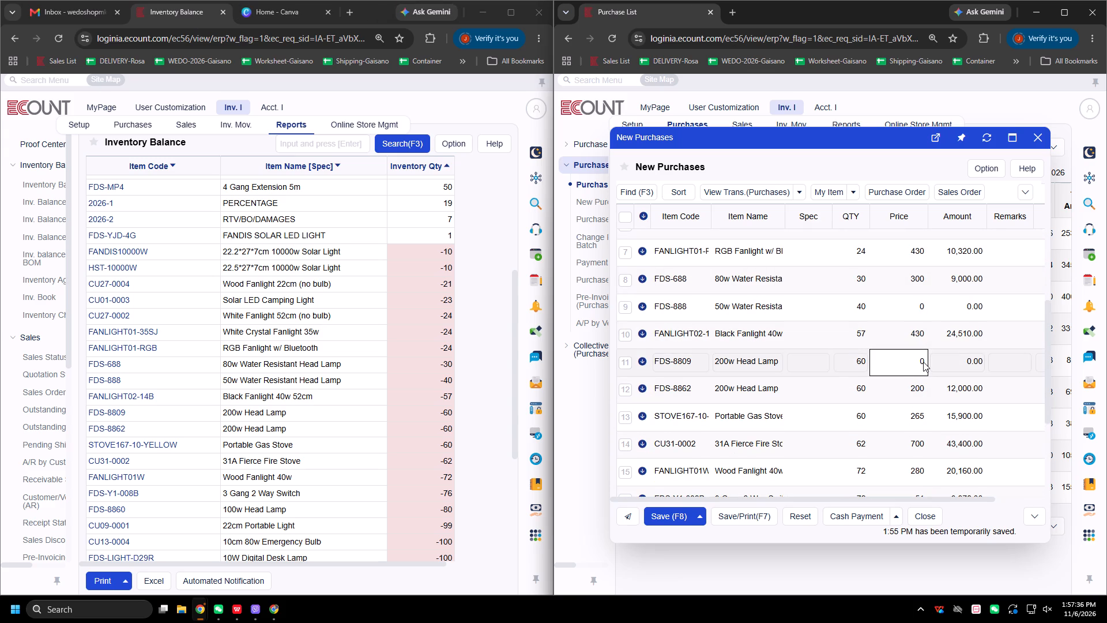
pyautogui.write('150')
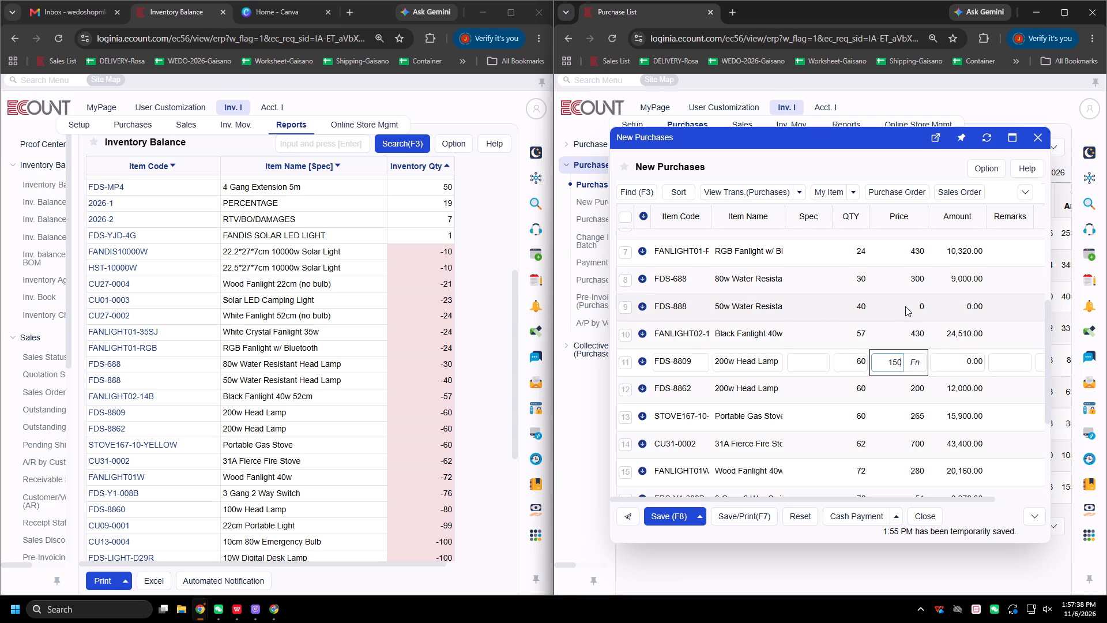
pyautogui.click(905, 306)
pyautogui.write('150')
pyautogui.press('Return')
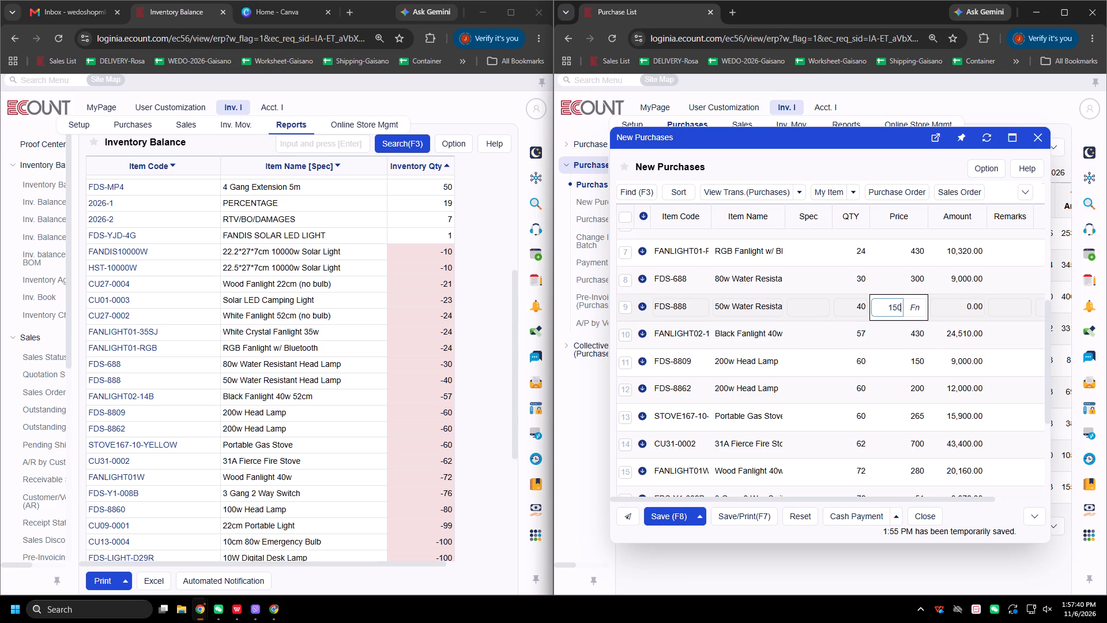
# Look up "09-0001" in line 18 to add CU09-0001, 22cm Portable Light, with quantity 99 and price 25.
pyautogui.scroll(6, 836, 301)
pyautogui.scroll(-9, 854, 343)
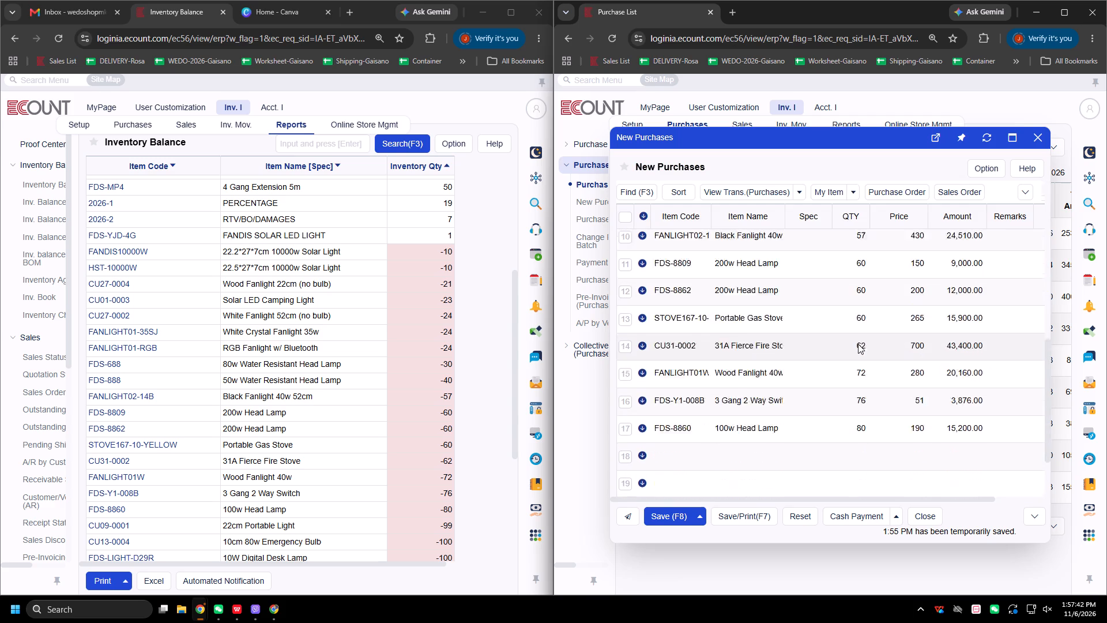
pyautogui.click(675, 371)
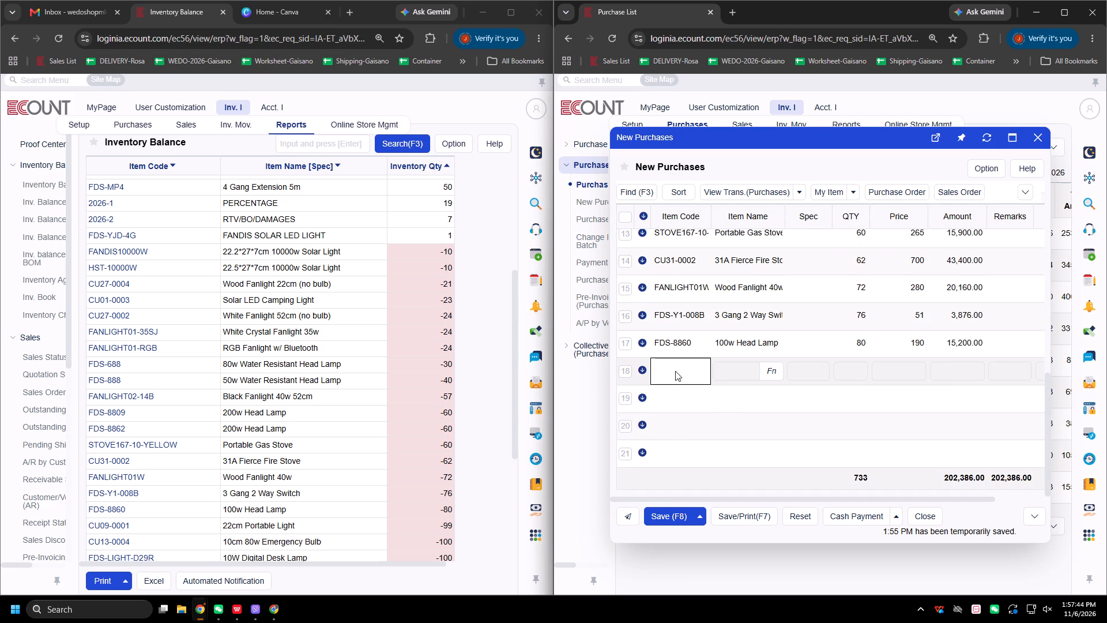
pyautogui.scroll(-4, 269, 433)
pyautogui.scroll(-1, 261, 348)
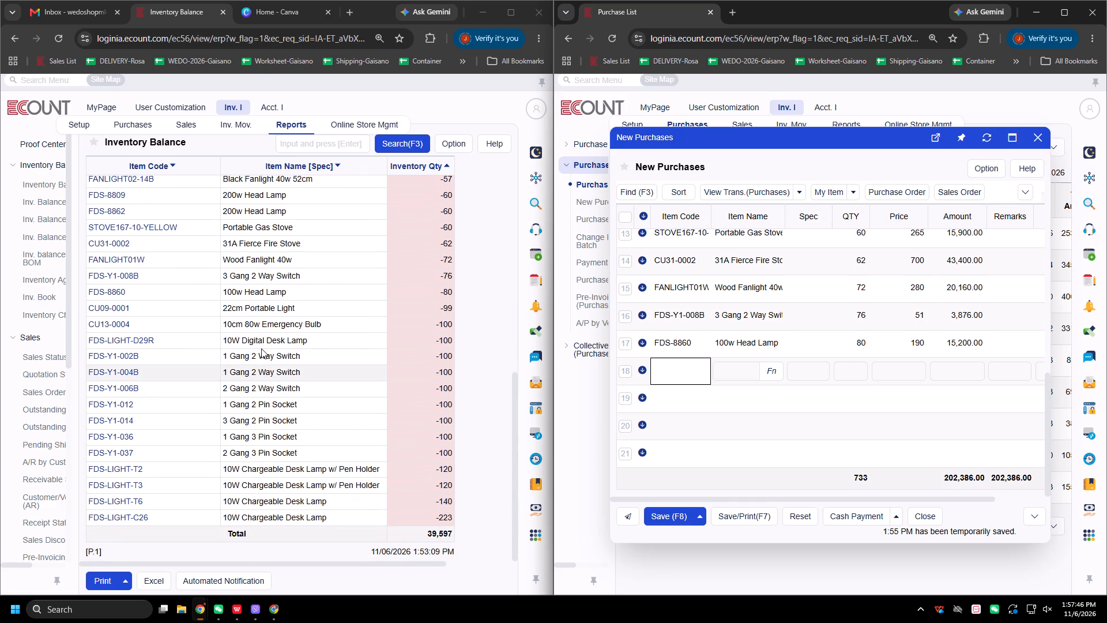
pyautogui.click(284, 309)
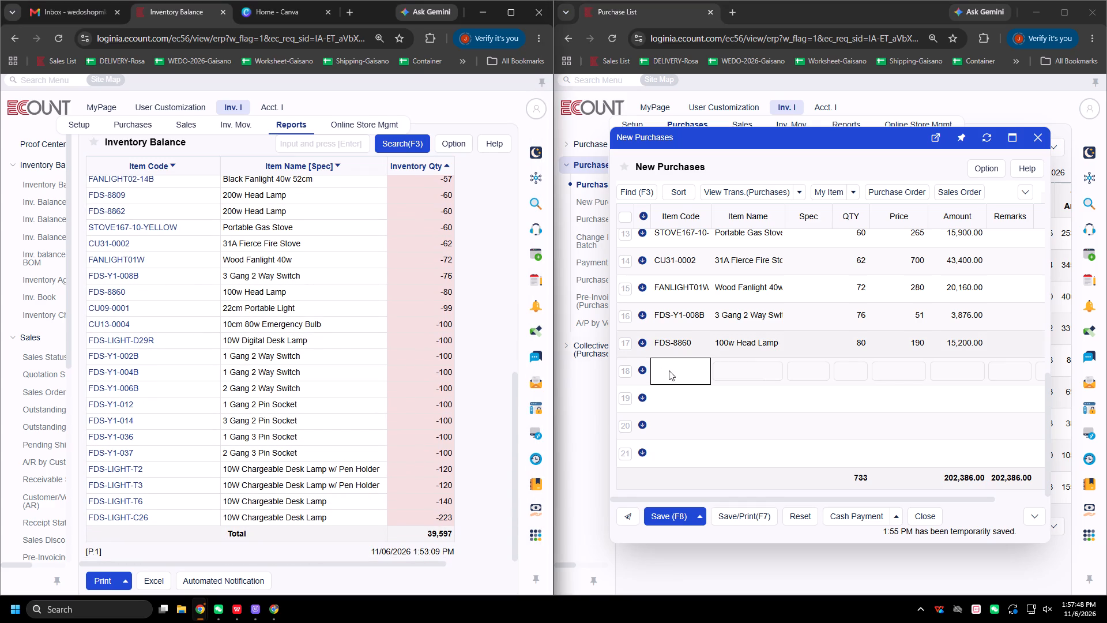
pyautogui.click(666, 367)
pyautogui.write('09-0001')
pyautogui.press('Return')
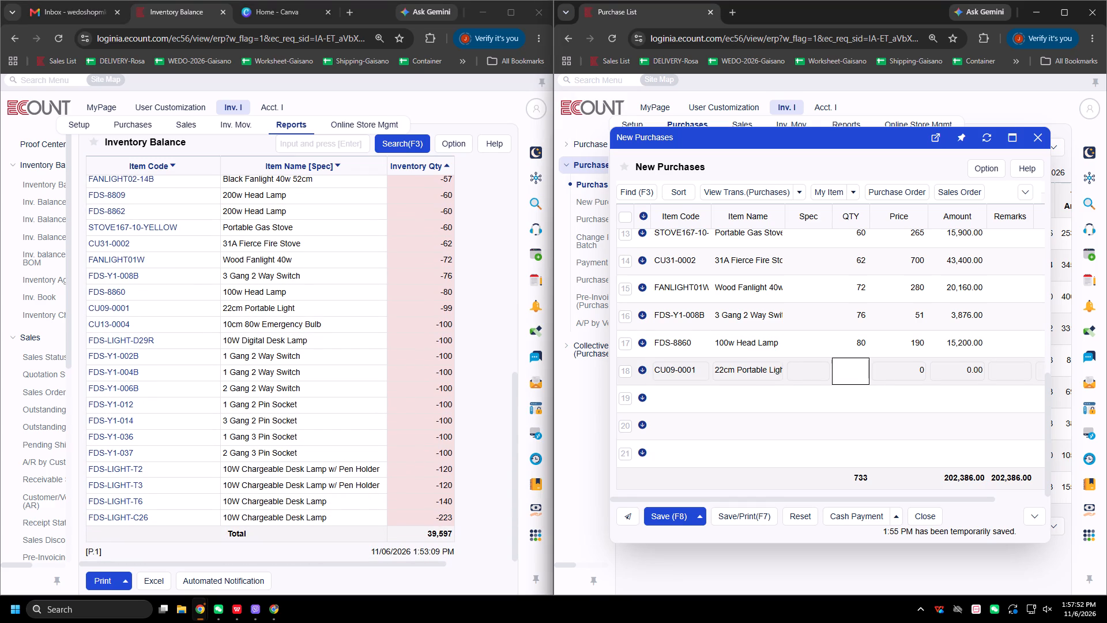
pyautogui.write('99')
pyautogui.press('Return')
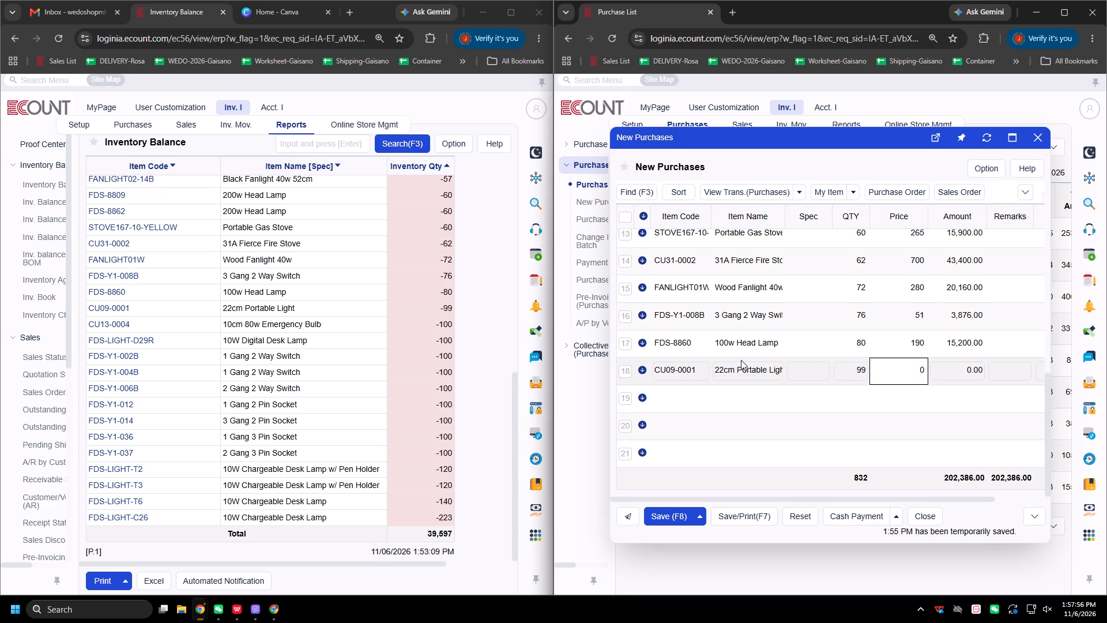
pyautogui.press('3')
pyautogui.press('BackSpace')
pyautogui.write('25')
pyautogui.press('Return')
# Look up "29r" in line 19 to add FDS-LIGHT-D29R, 10W Digital Desk Lamp, with quantity 100 and price 80.
pyautogui.click(688, 395)
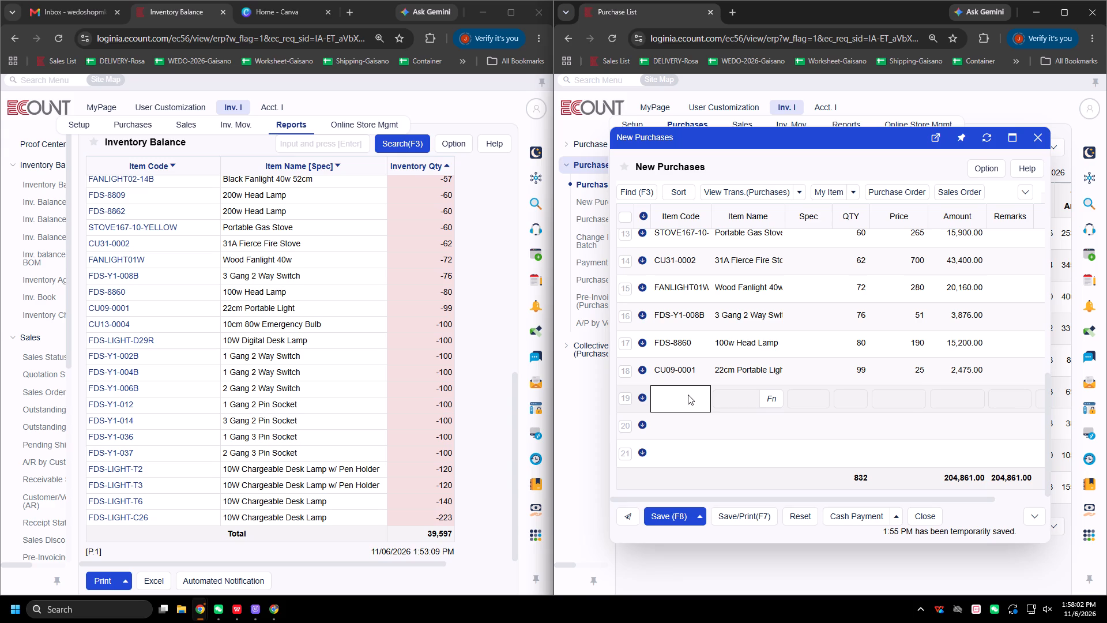
pyautogui.write('29r')
pyautogui.press('Return')
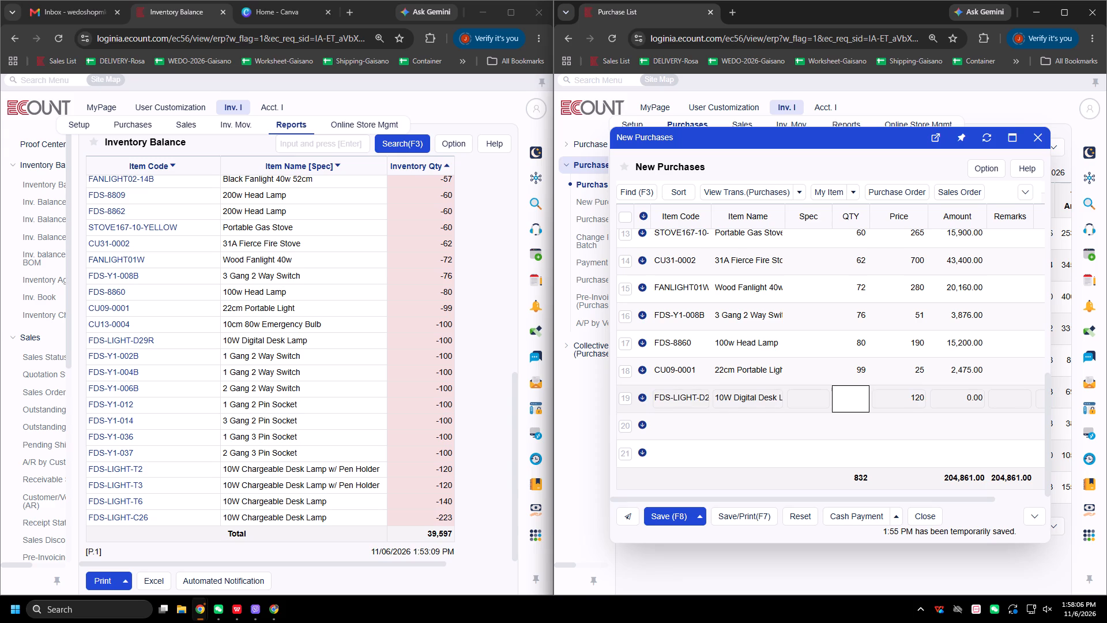
pyautogui.write('100')
pyautogui.press('Return')
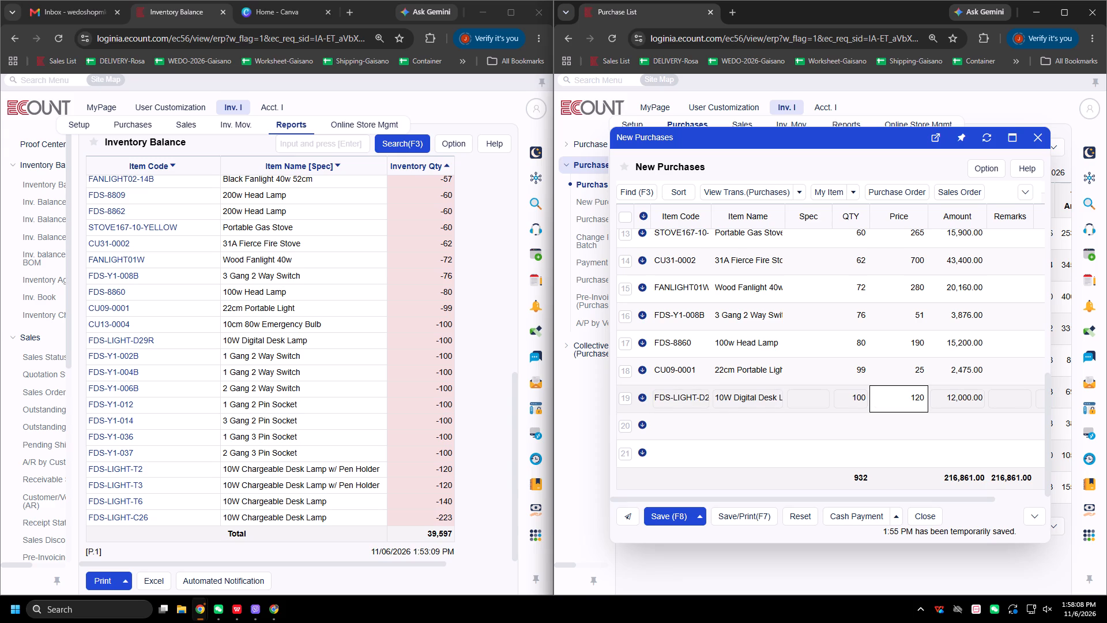
pyautogui.write('80')
pyautogui.press('Return')
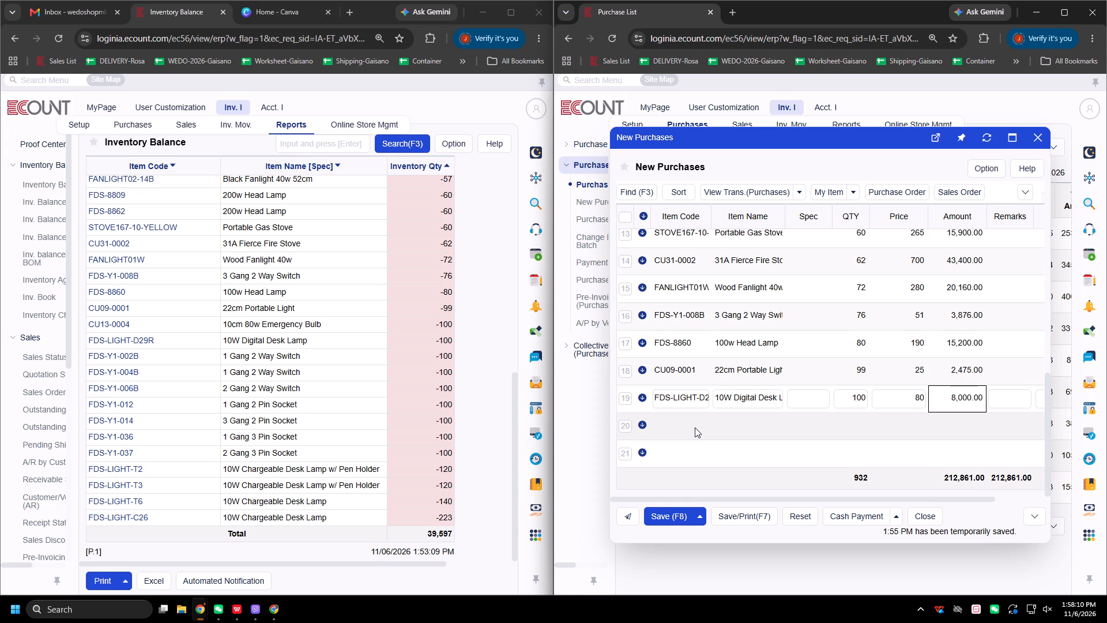
# Look up "002b" in line 20 to add FDS-Y1-002B, 1 Gang 2 Way Switch, with quantity 100.
pyautogui.click(693, 427)
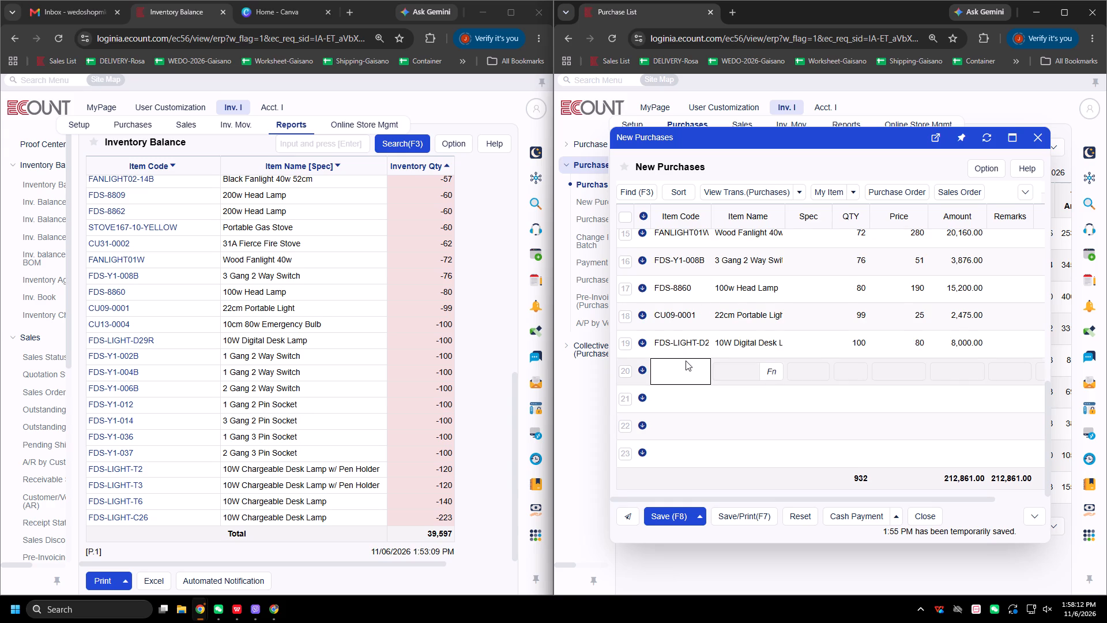
pyautogui.write('002b')
pyautogui.press('Return')
pyautogui.write('100')
pyautogui.press('Return')
# Look up "004b" in line 21 to add FDS-Y1-004B, 1 Gang 2 Way Switch, with quantity 100.
pyautogui.click(680, 395)
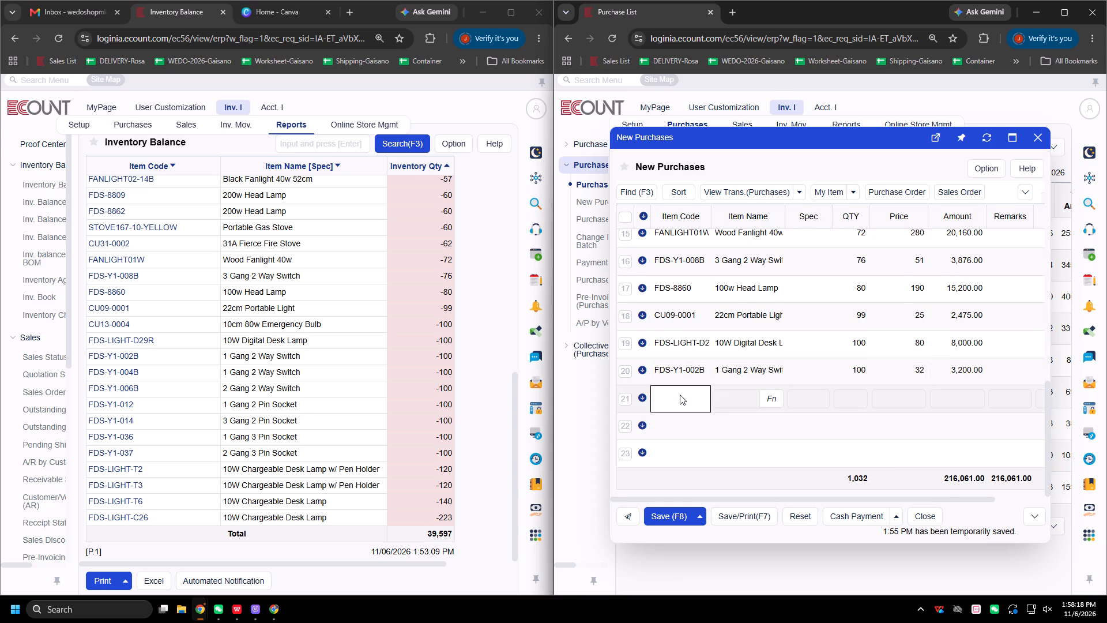
pyautogui.write('004b')
pyautogui.press('Return')
pyautogui.write('100')
pyautogui.press('Return')
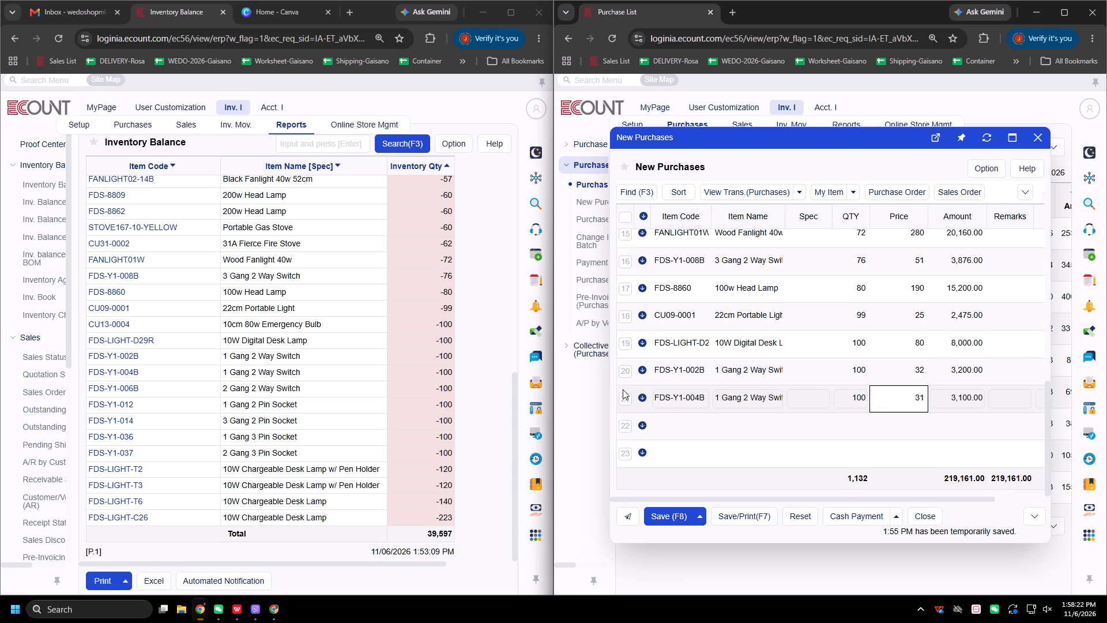
# Look up "006b" in line 22 to add FDS-Y1-006B, 2 Gang 2 Way Switch, with quantity 100.
pyautogui.click(683, 425)
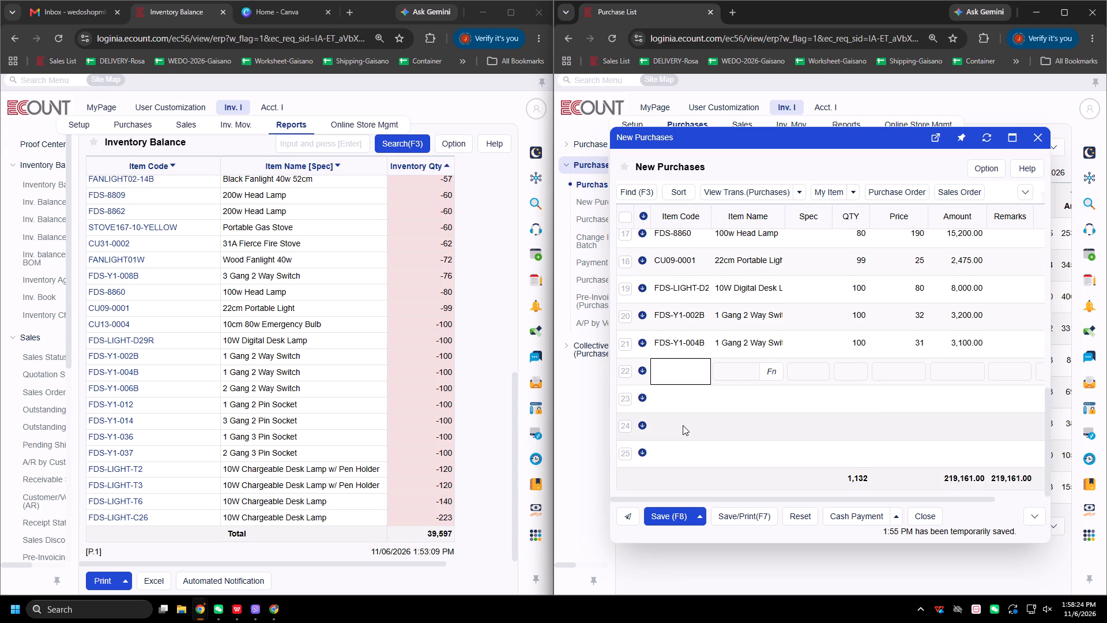
pyautogui.write('006b')
pyautogui.press('Return')
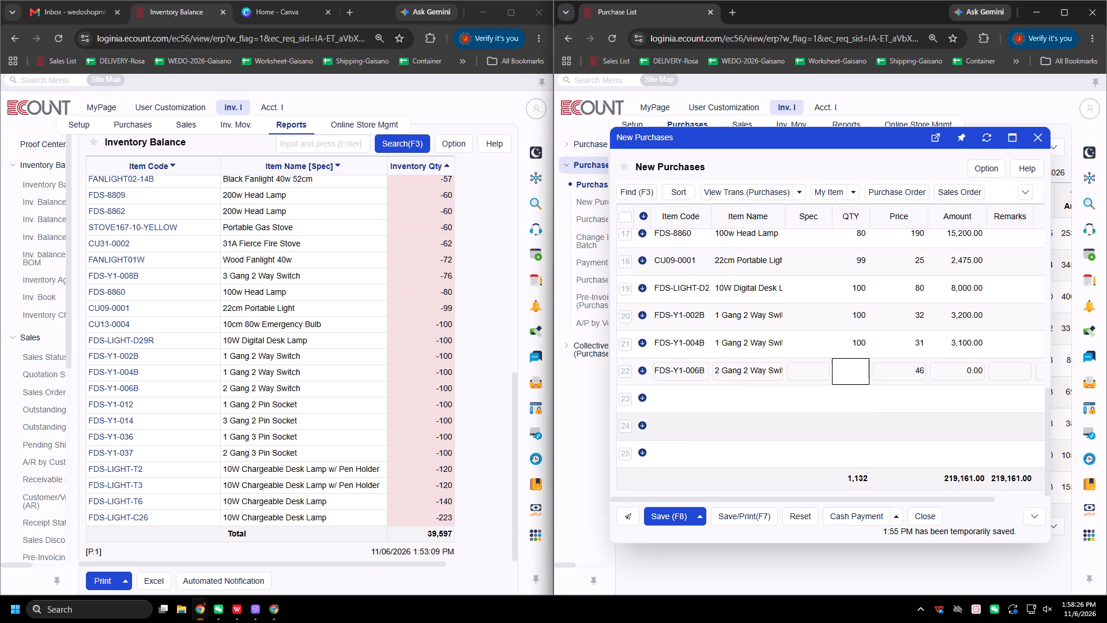
pyautogui.write('100')
pyautogui.press('Return')
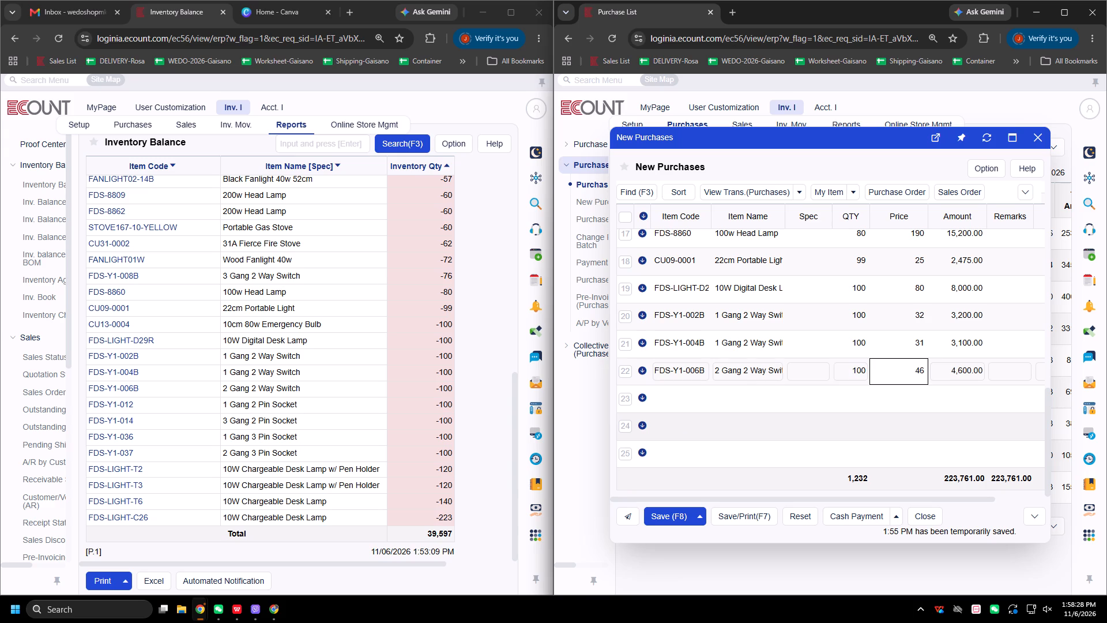
# Look up "1-012" in line 23 to add FDS-Y1-012, 1 Gang 2 Pin Socket, with quantity 100.
pyautogui.click(671, 395)
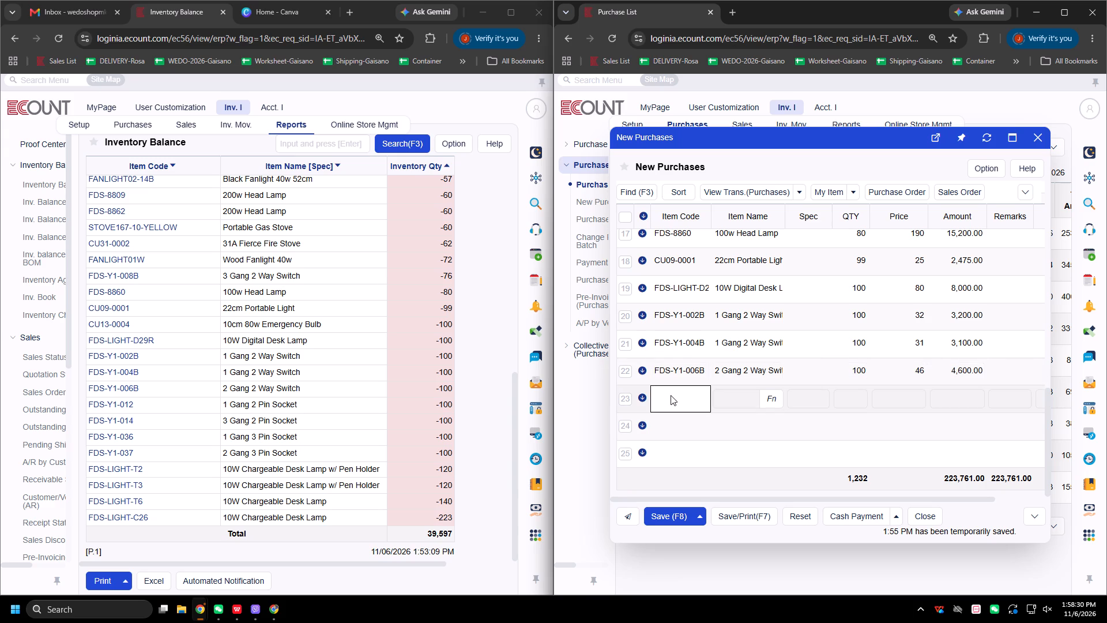
pyautogui.write('1-012')
pyautogui.press('Return')
pyautogui.write('100')
pyautogui.press('Return')
# Look up "1-014" in line 24 to add FDS-Y1-014, 3 Gang 2 Pin Socket, with quantity 100.
pyautogui.click(666, 426)
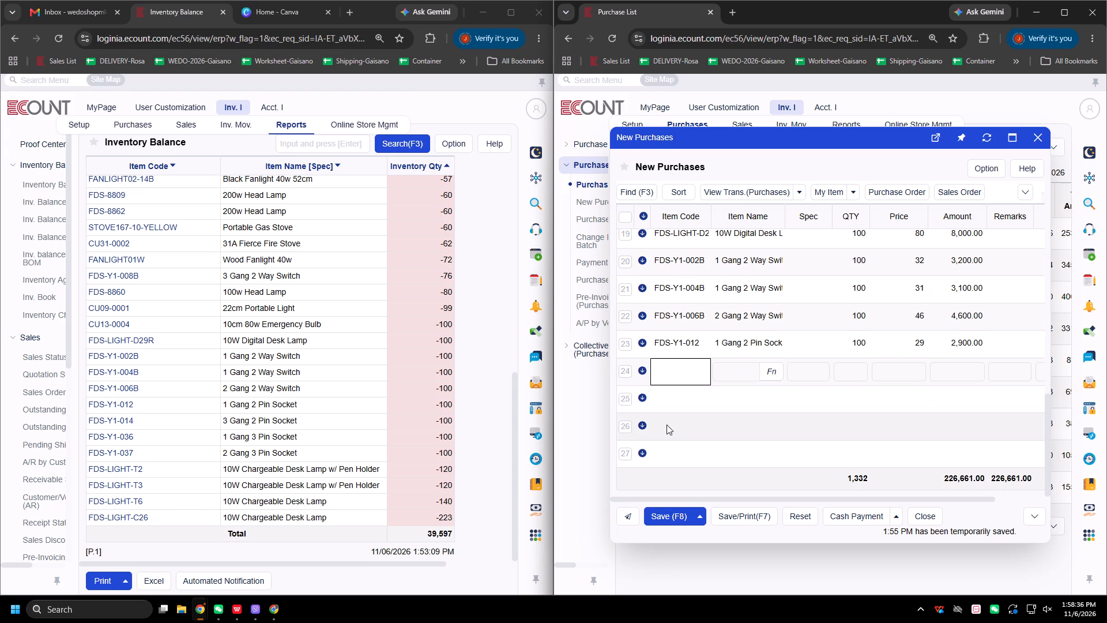
pyautogui.write('1-014')
pyautogui.press('Return')
pyautogui.write('100')
pyautogui.press('Return')
# Look up "1-036" in line 25 to add FDS-Y1-036, 1 Gang 3 Pin Socket, with quantity 100.
pyautogui.click(680, 395)
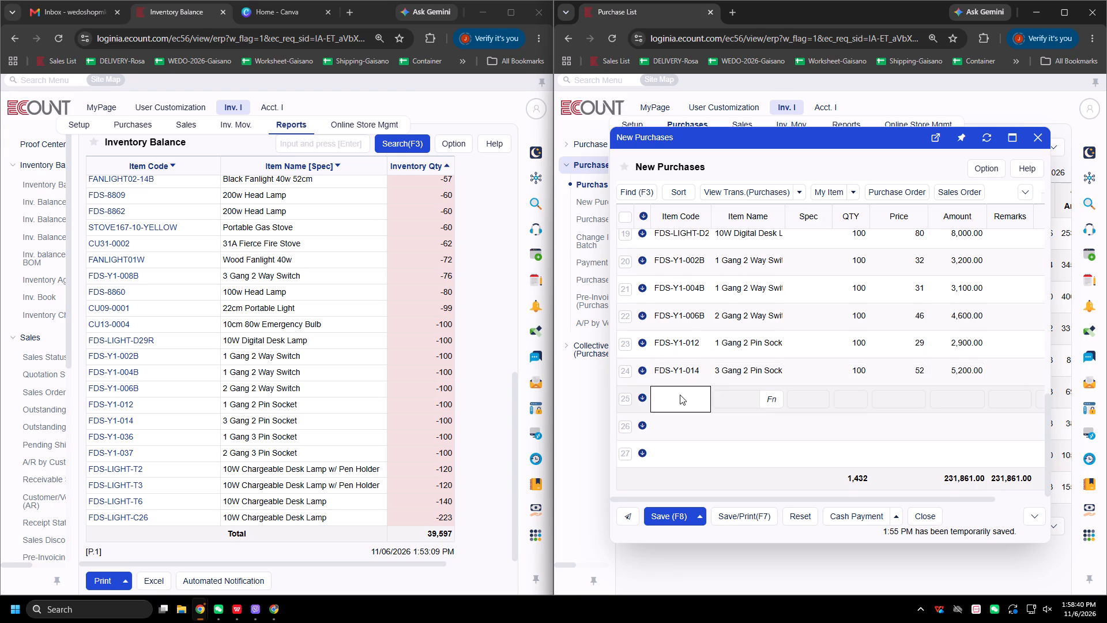
pyautogui.write('1-036')
pyautogui.press('Return')
pyautogui.write('100')
pyautogui.press('Return')
# Look up "1-037" in line 26 to add FDS-Y1-037, 2 Gang 3 Pin Socket, with quantity 100.
pyautogui.click(679, 425)
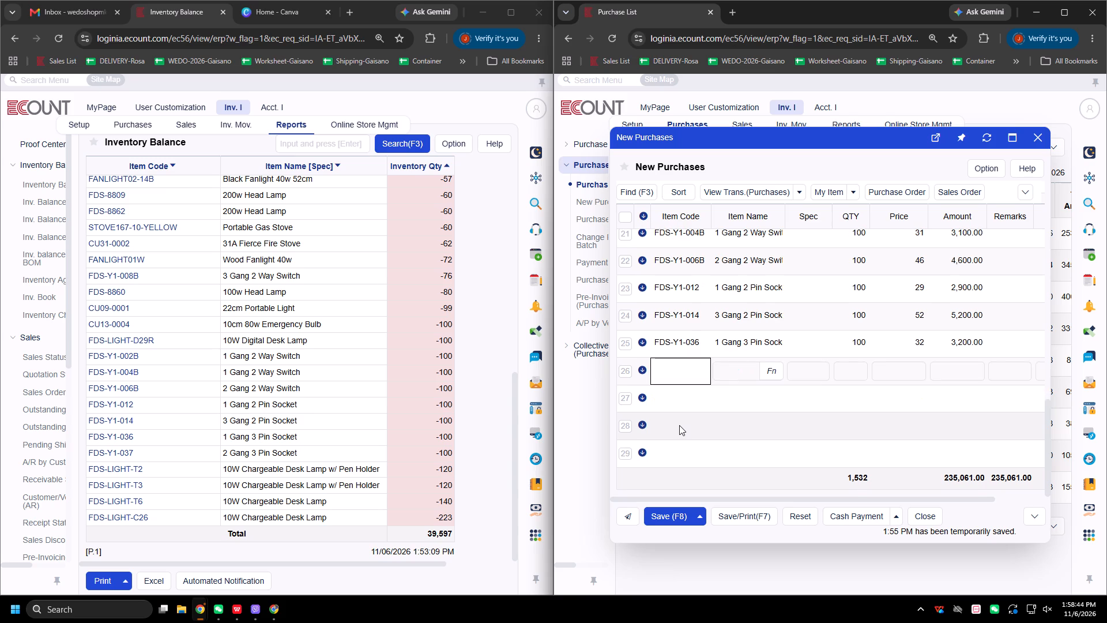
pyautogui.write('1-037')
pyautogui.press('Return')
pyautogui.write('100')
pyautogui.press('Return')
# Look up "-t2" in line 27 to add FDS-LIGHT-T2, 10W Chargeable Desk Lamp w/ Pen Holder, with quantity 120 and price 60.
pyautogui.click(670, 401)
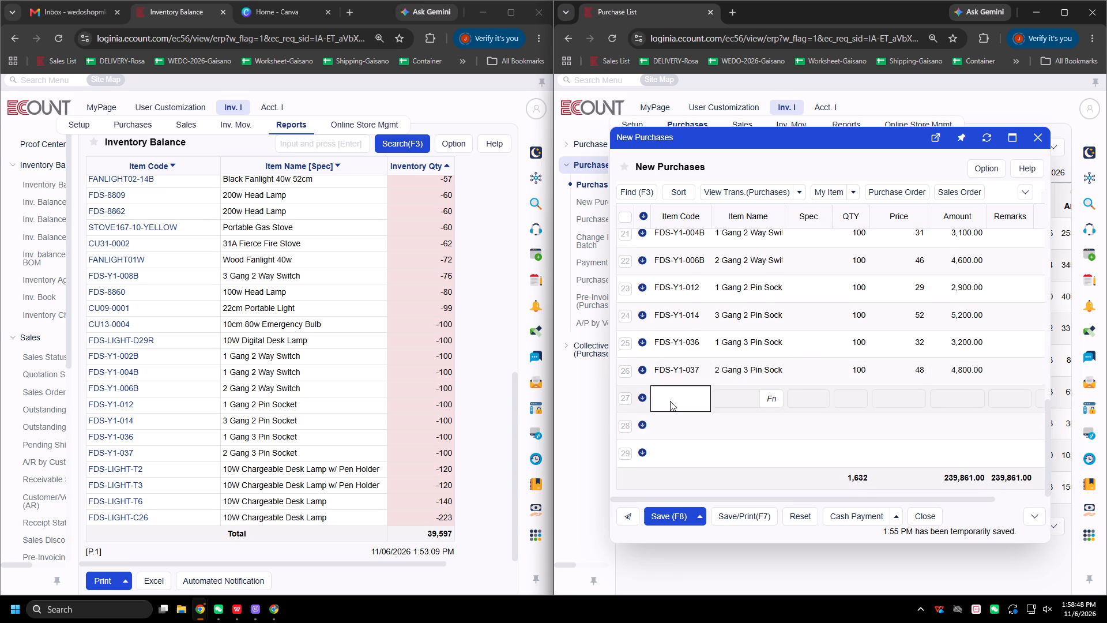
pyautogui.write('-t')
pyautogui.press('2')
pyautogui.press('Return')
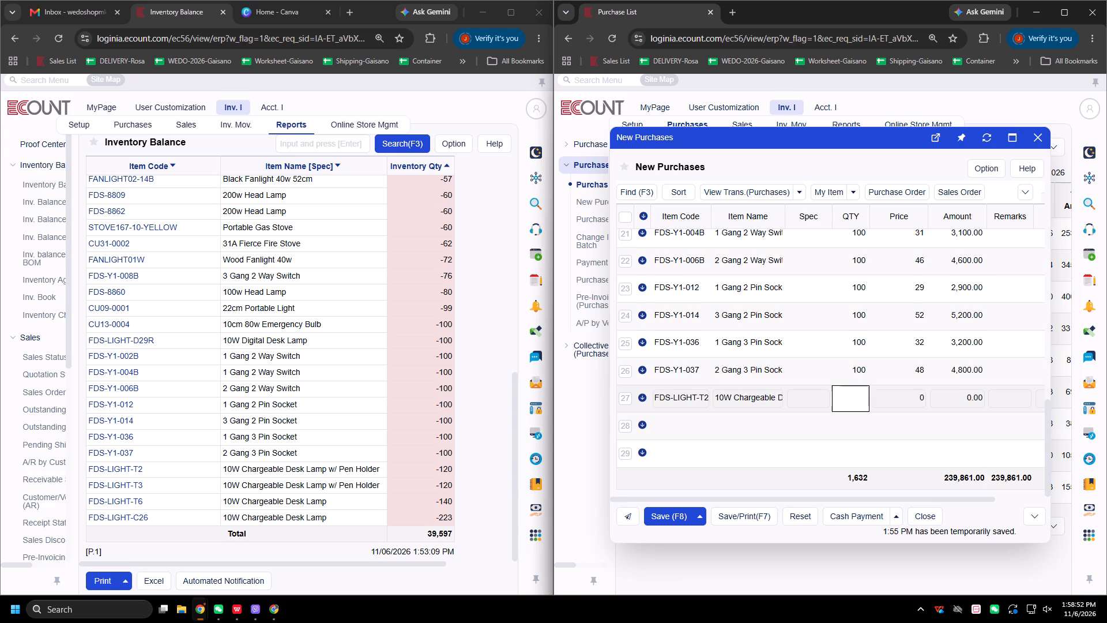
pyautogui.write('120')
pyautogui.press('Return')
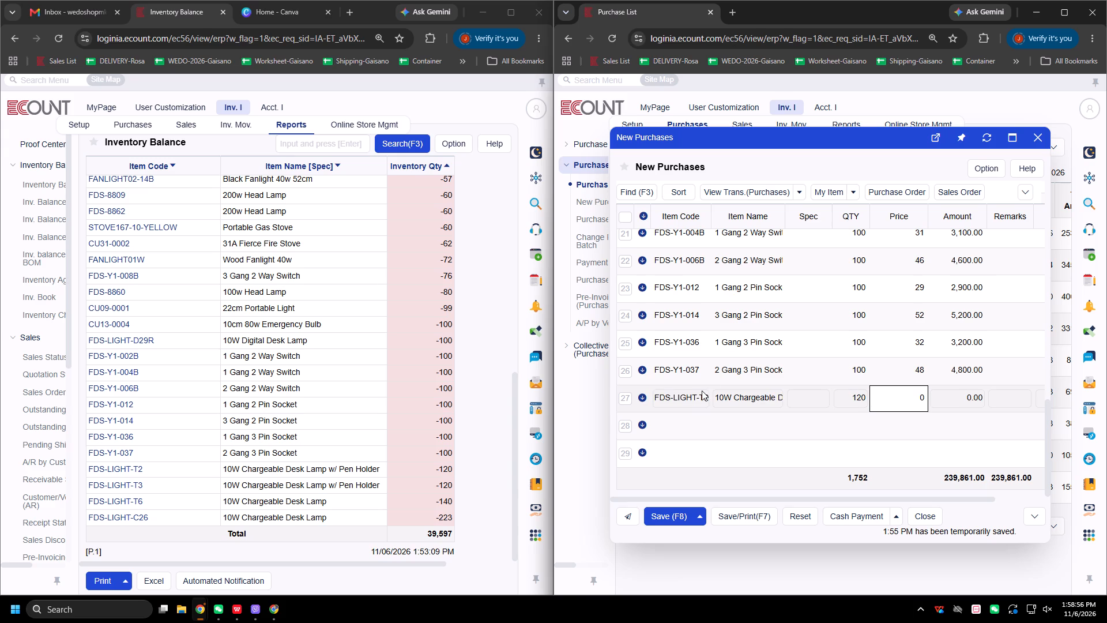
pyautogui.write('60')
pyautogui.press('Return')
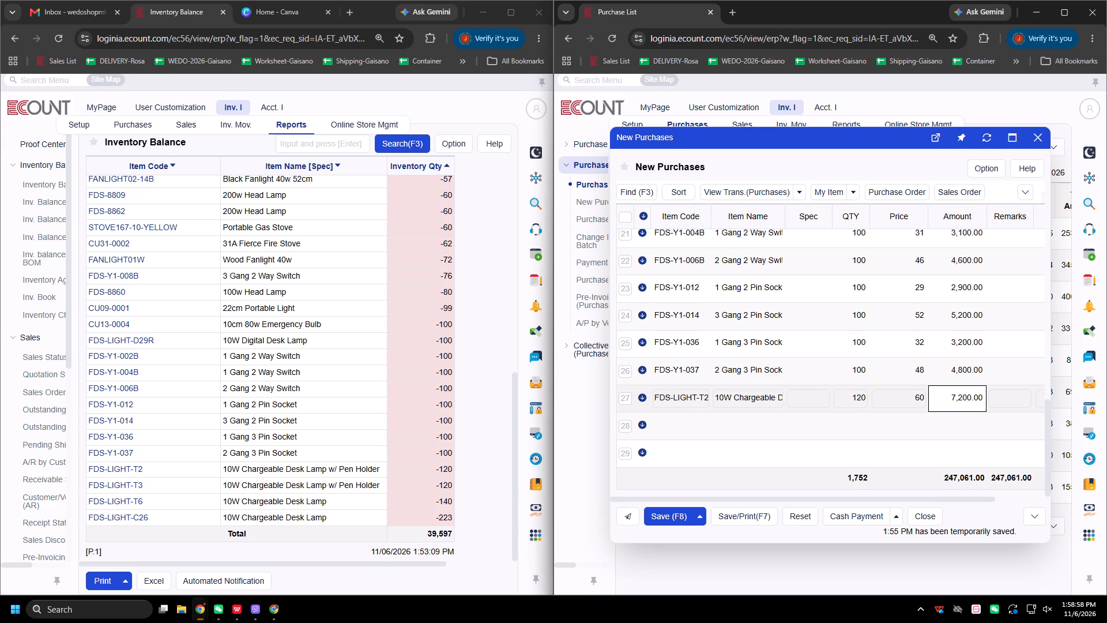
# Look up "-t3" in line 28 to add FDS-LIGHT-T3, 10W Chargeable Desk Lamp w/ Pen Holder, with quantity 120 and price 50.
pyautogui.click(670, 416)
pyautogui.write('-t3')
pyautogui.press('Return')
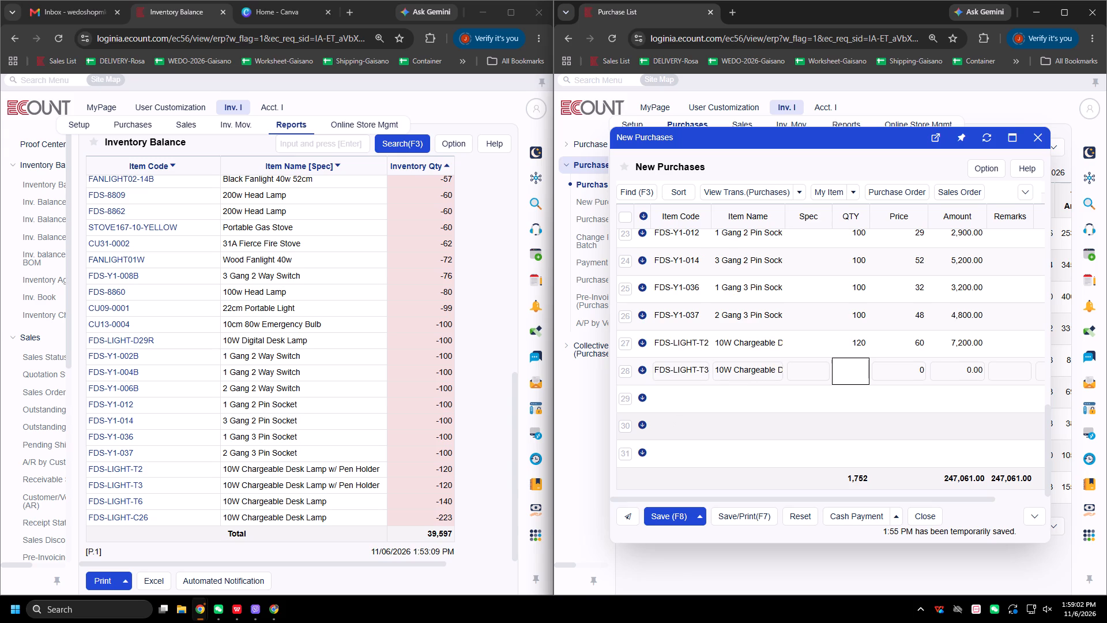
pyautogui.write('120')
pyautogui.press('Return')
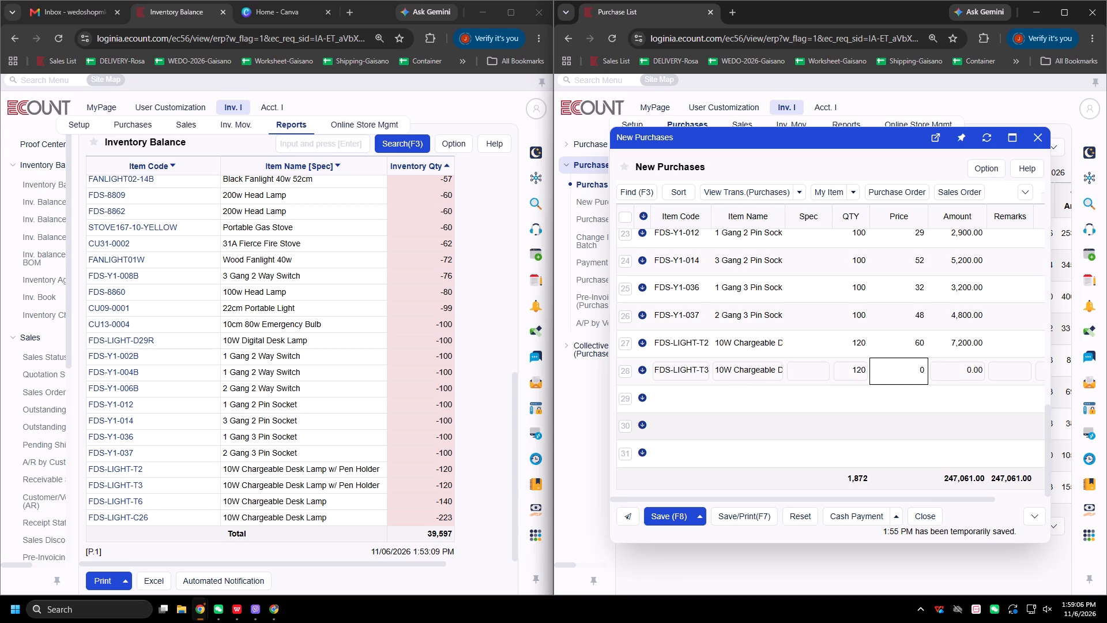
pyautogui.write('50')
pyautogui.press('Return')
# Look up "-t6" in line 29 to add FDS-LIGHT-T6, 10W Chargeable Desk Lamp, with quantity 140 and price 50.
pyautogui.click(669, 391)
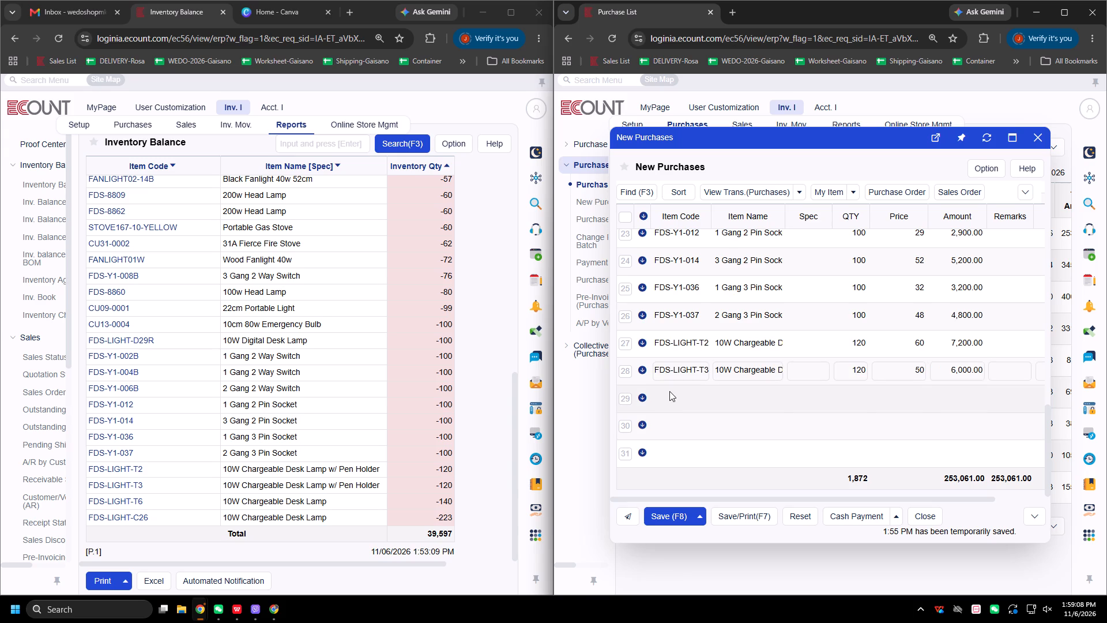
pyautogui.write('-t6')
pyautogui.press('Return')
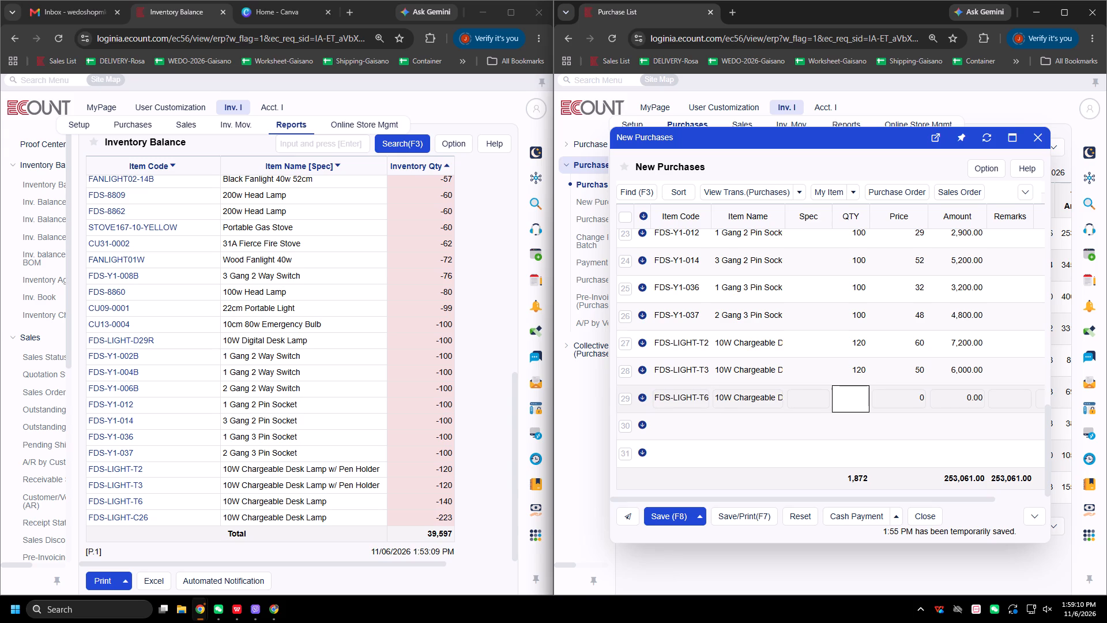
pyautogui.write('120')
pyautogui.press('BackSpace')
pyautogui.press('BackSpace')
pyautogui.write('40')
pyautogui.press('Return')
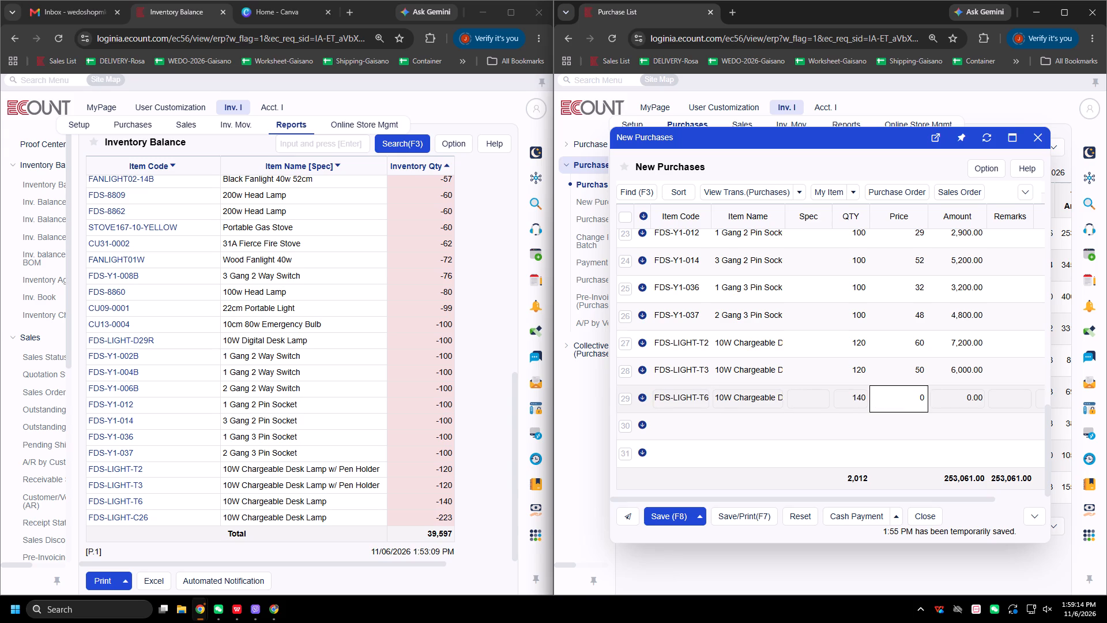
pyautogui.write('50')
pyautogui.press('Return')
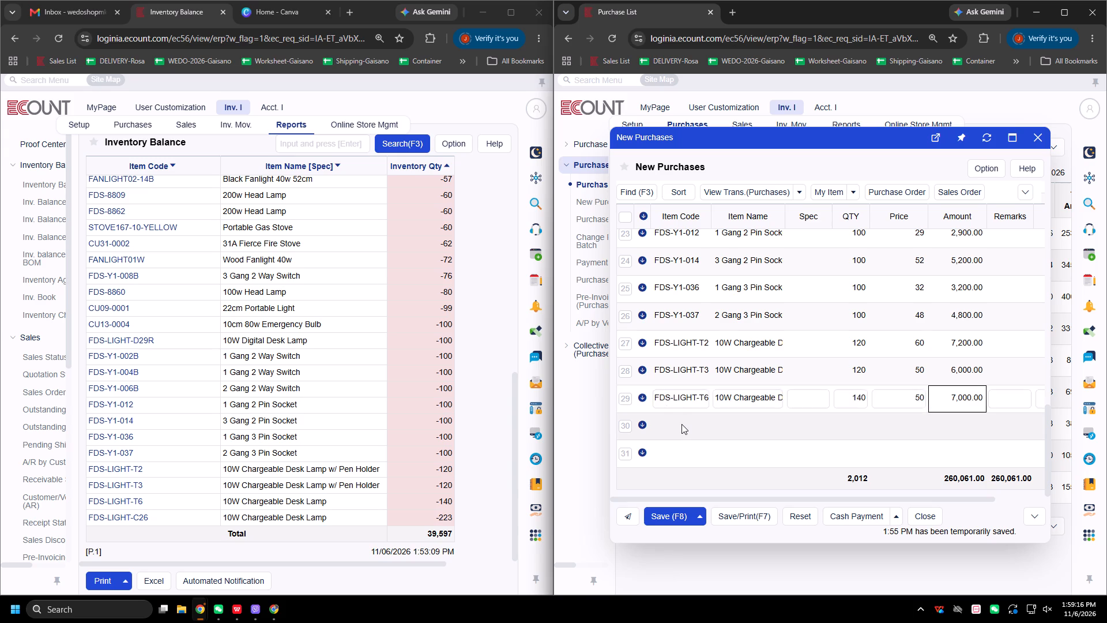
# Look up "-c26" in line 30 to add FDS-LIGHT-C26, 10W Chargeable Desk Lamp, with quantity 223 and price 50.
pyautogui.click(681, 424)
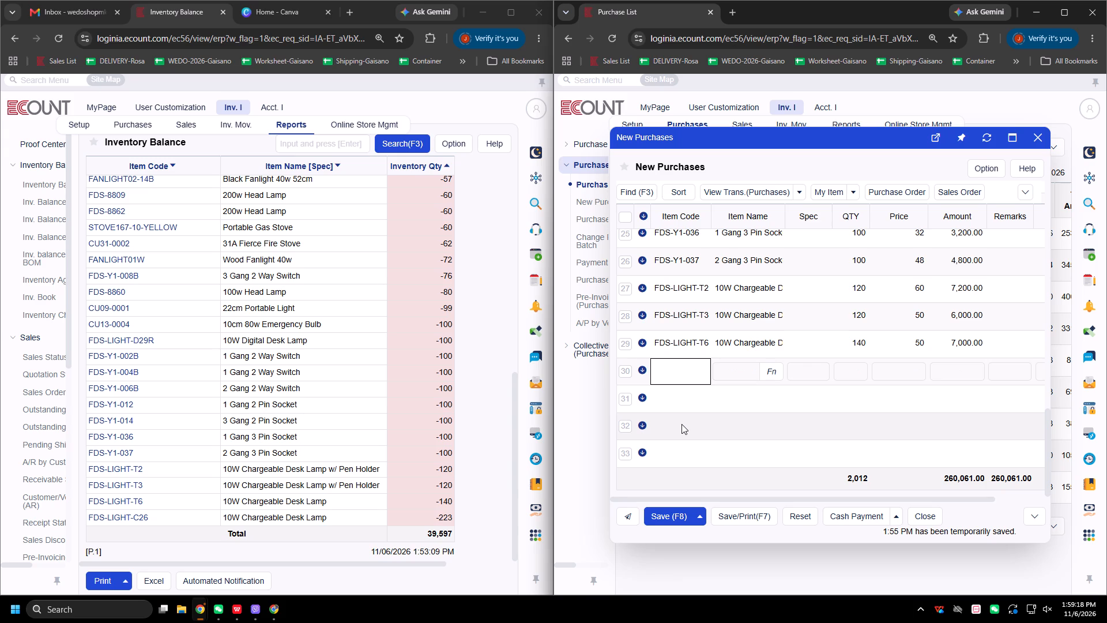
pyautogui.write('-c26')
pyautogui.press('Return')
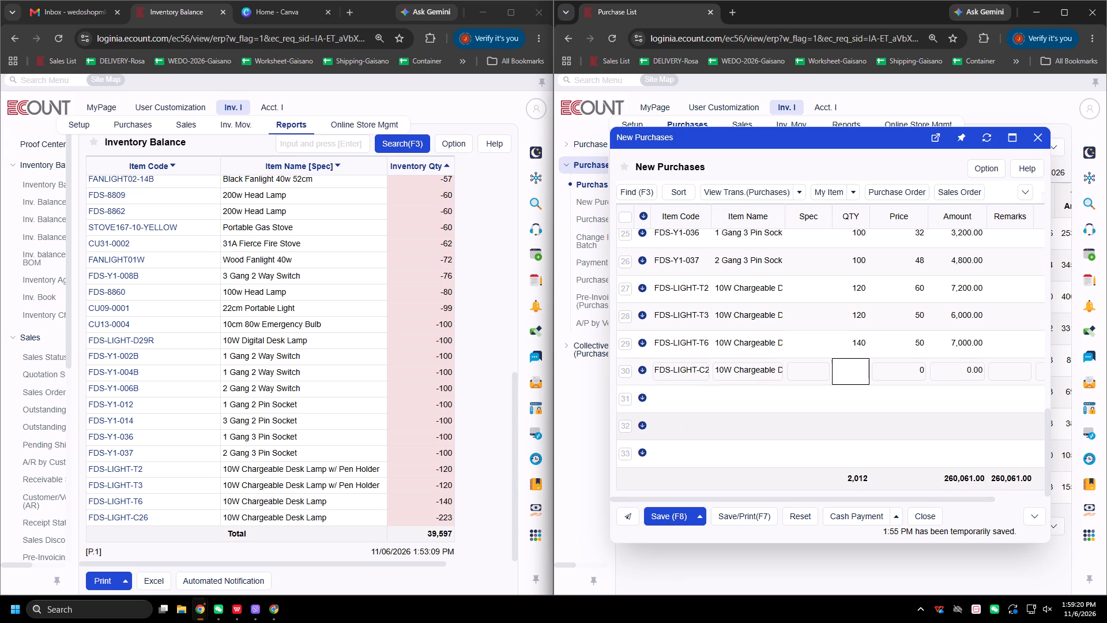
pyautogui.write('223')
pyautogui.press('Return')
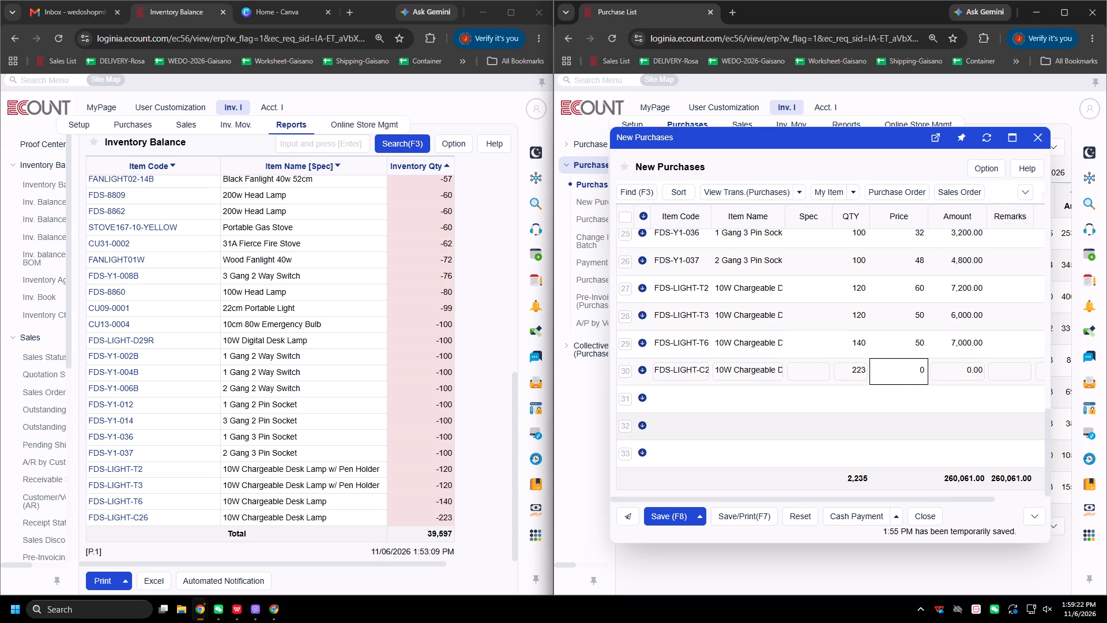
pyautogui.write('50')
pyautogui.press('Return')
# Look over the entered purchase lines and save the new purchase.
pyautogui.scroll(7, 801, 404)
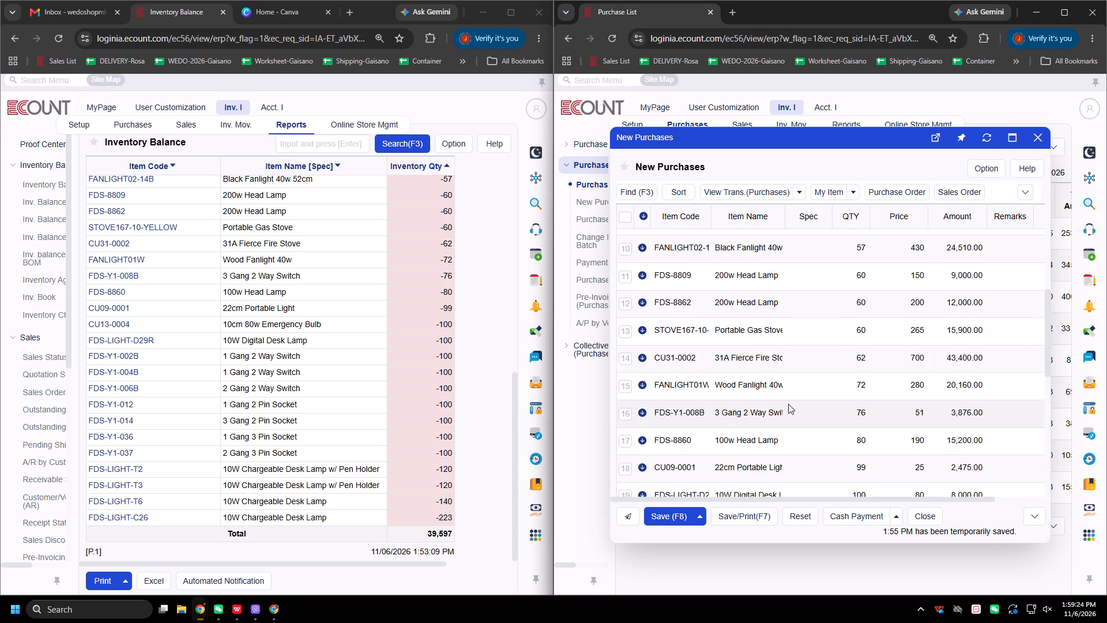
pyautogui.scroll(-6, 770, 409)
pyautogui.click(678, 513)
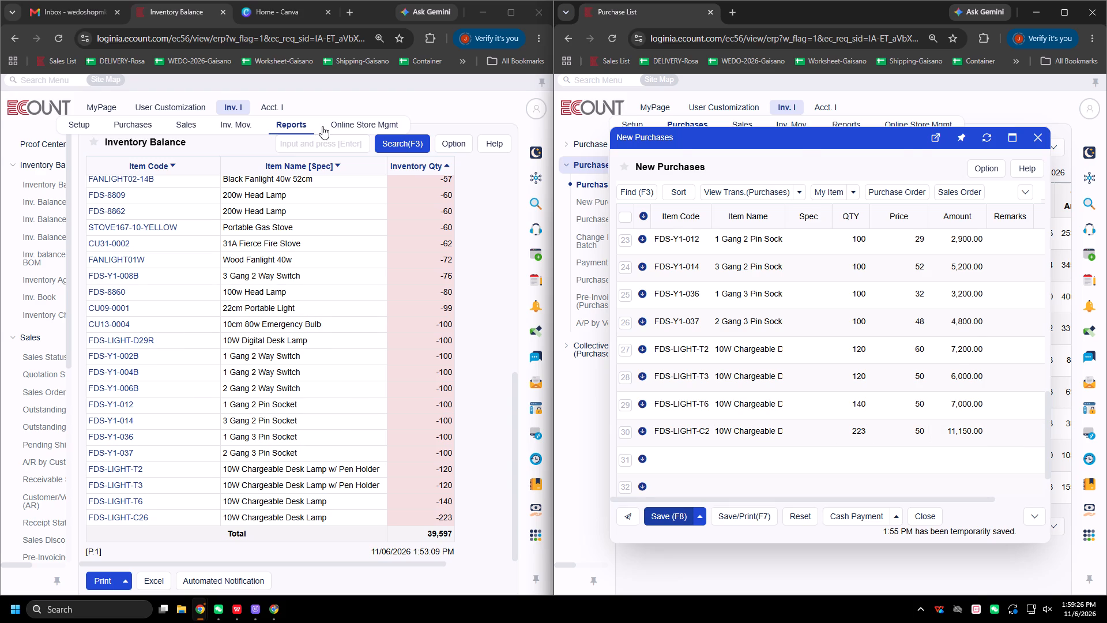
# Rerun the Inventory Balance search to check for items still in negative stock.
pyautogui.click(317, 149)
pyautogui.press('Return')
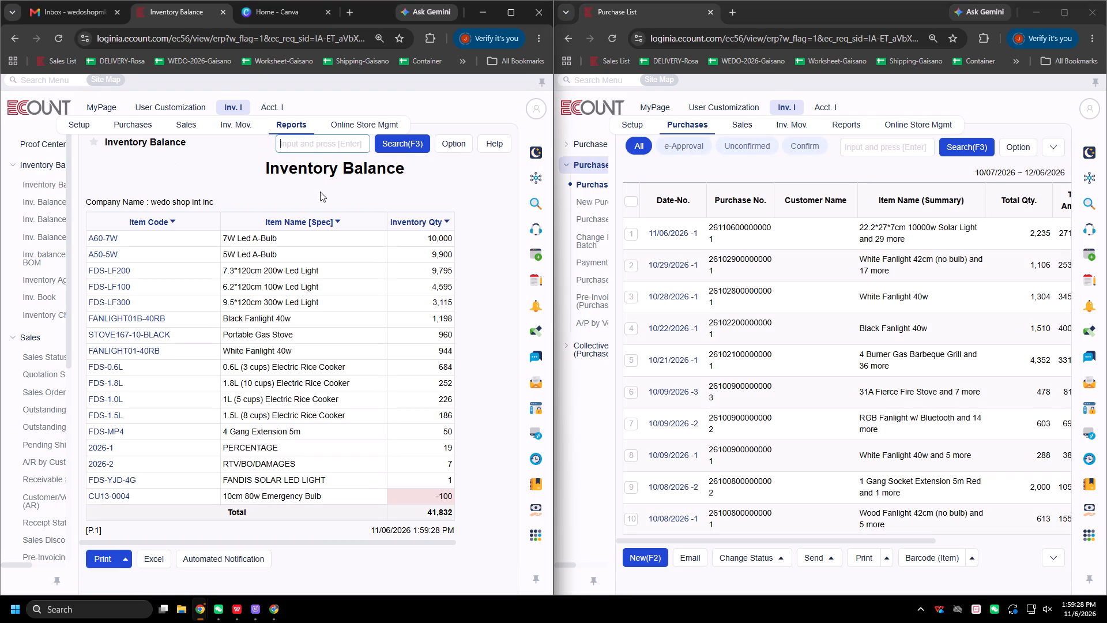
# Reopen purchase 11/06/2026 -1, look up "13-0004" in line 31 to add CU13-0004, 10cm 80w Emergency Bulb, with quantity 100, and save it.
pyautogui.click(670, 234)
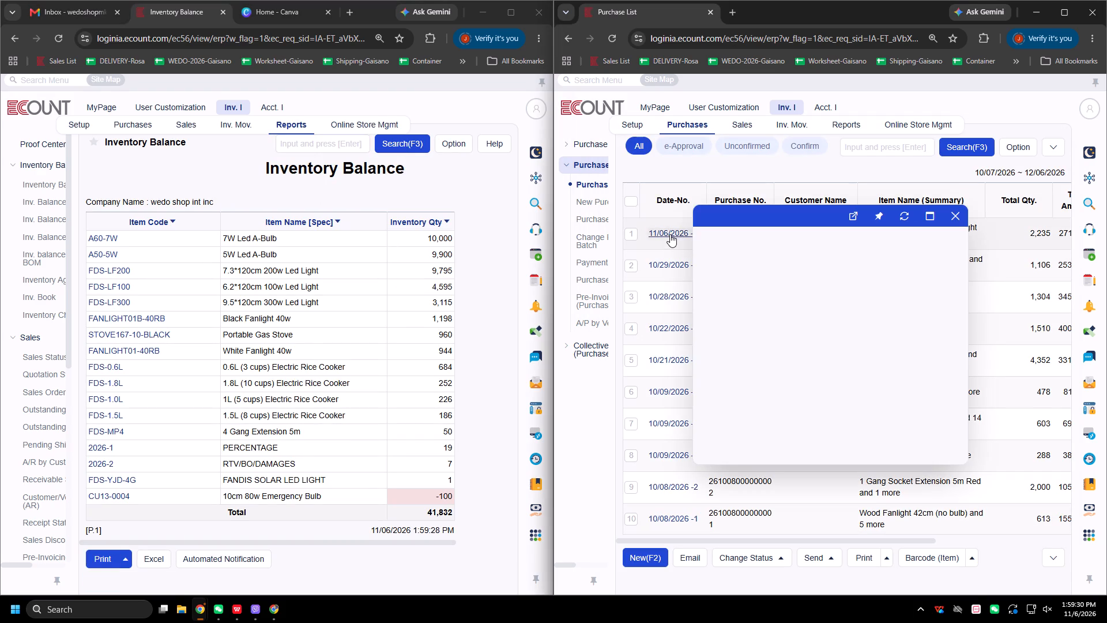
pyautogui.scroll(-5, 816, 386)
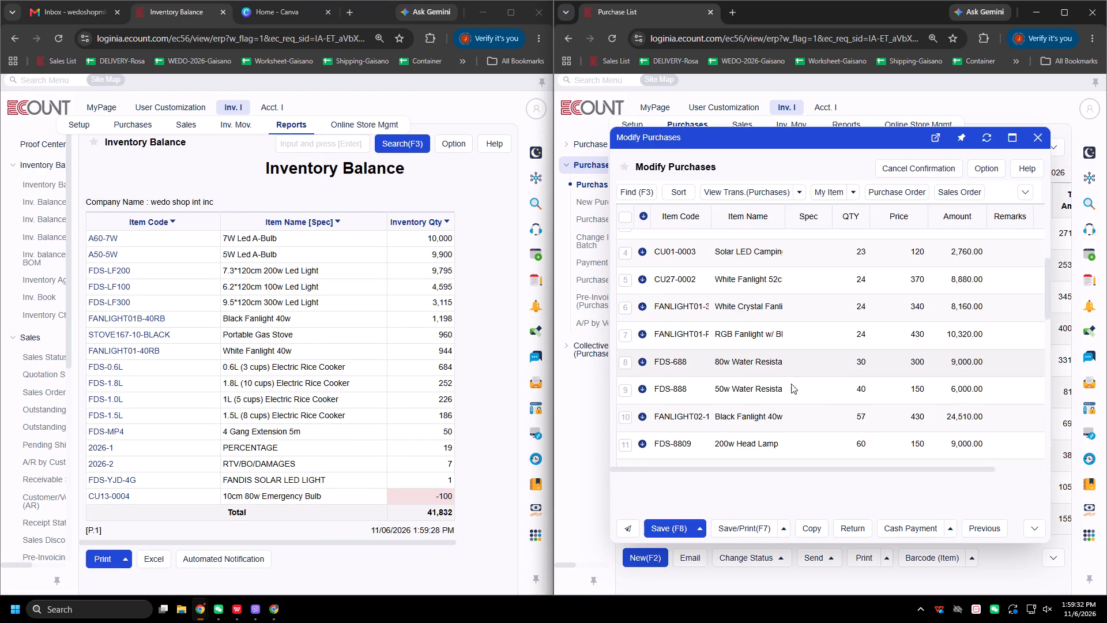
pyautogui.scroll(-4, 743, 388)
pyautogui.scroll(-7, 696, 387)
pyautogui.click(684, 363)
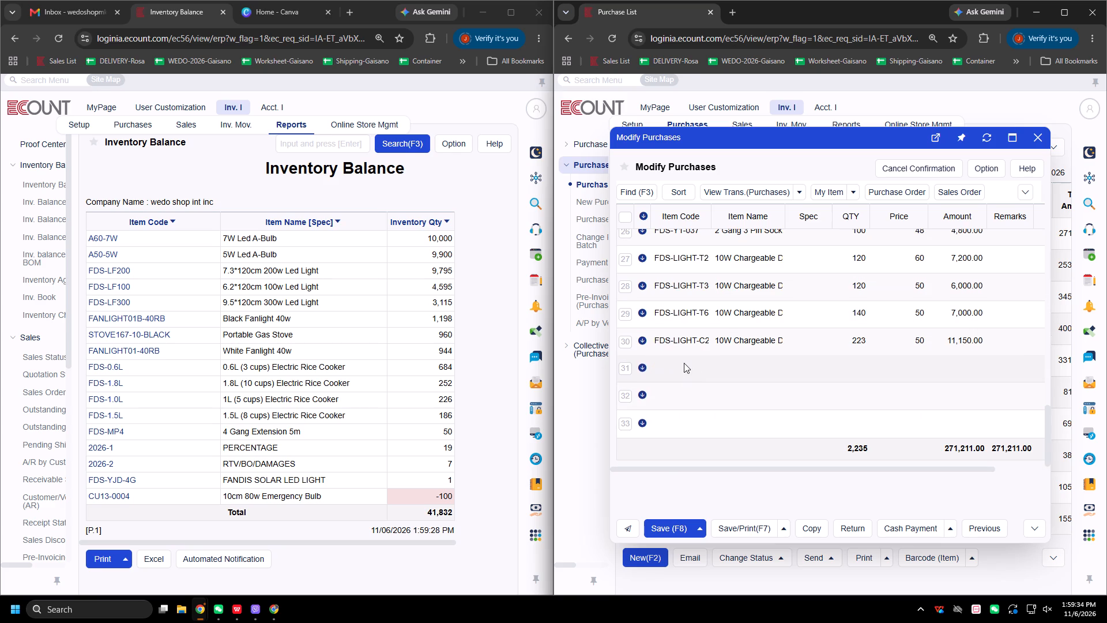
pyautogui.write('13-00')
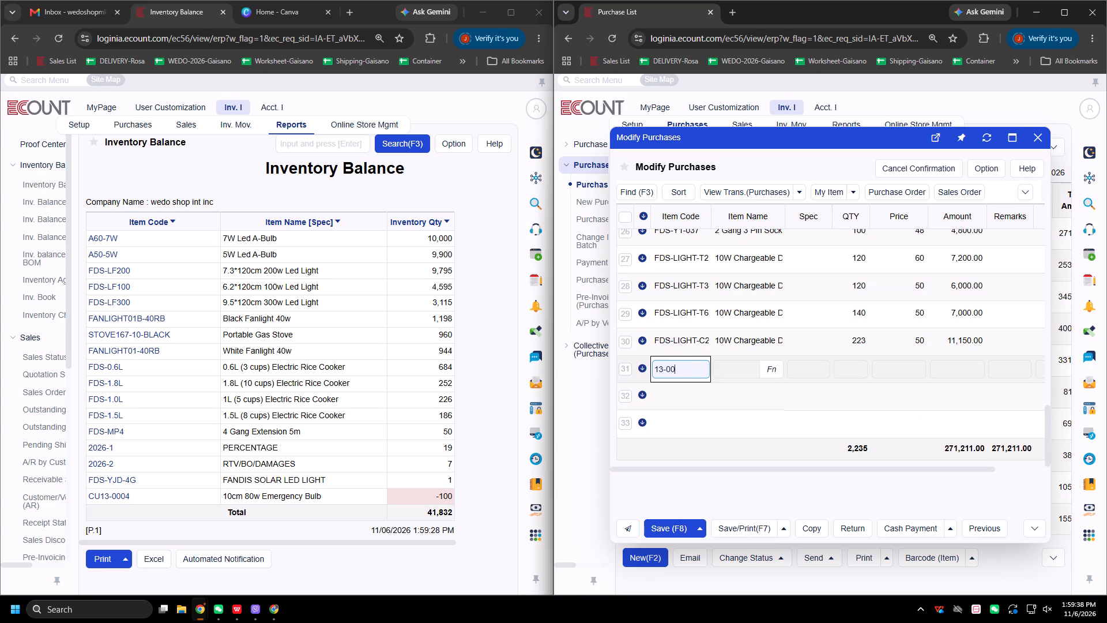
pyautogui.write('04')
pyautogui.press('Return')
pyautogui.write('100')
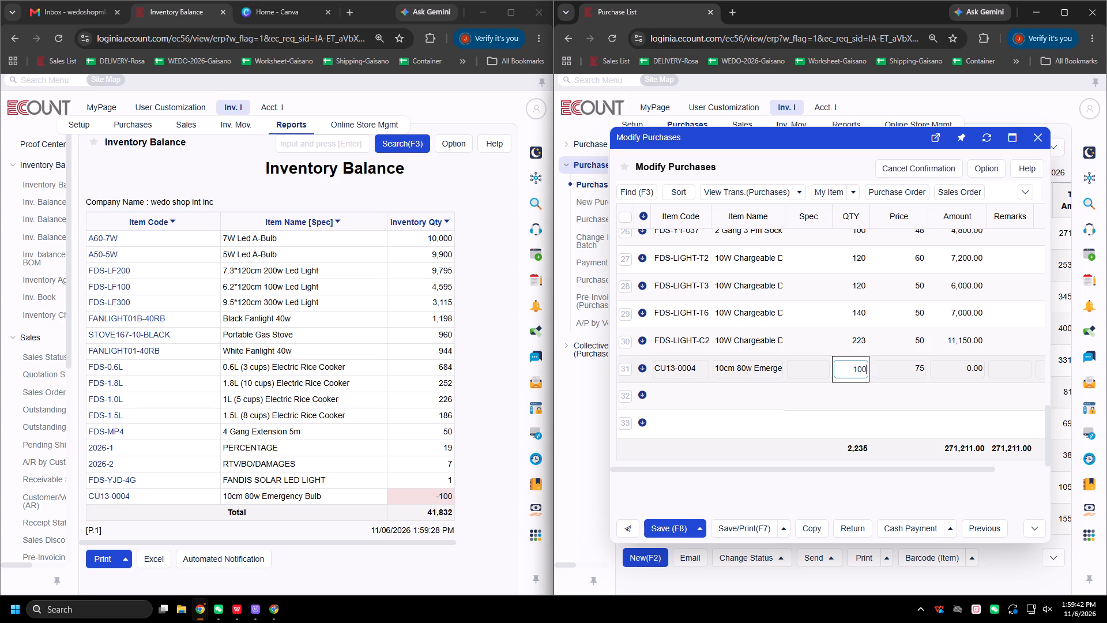
pyautogui.press('Return')
pyautogui.click(670, 524)
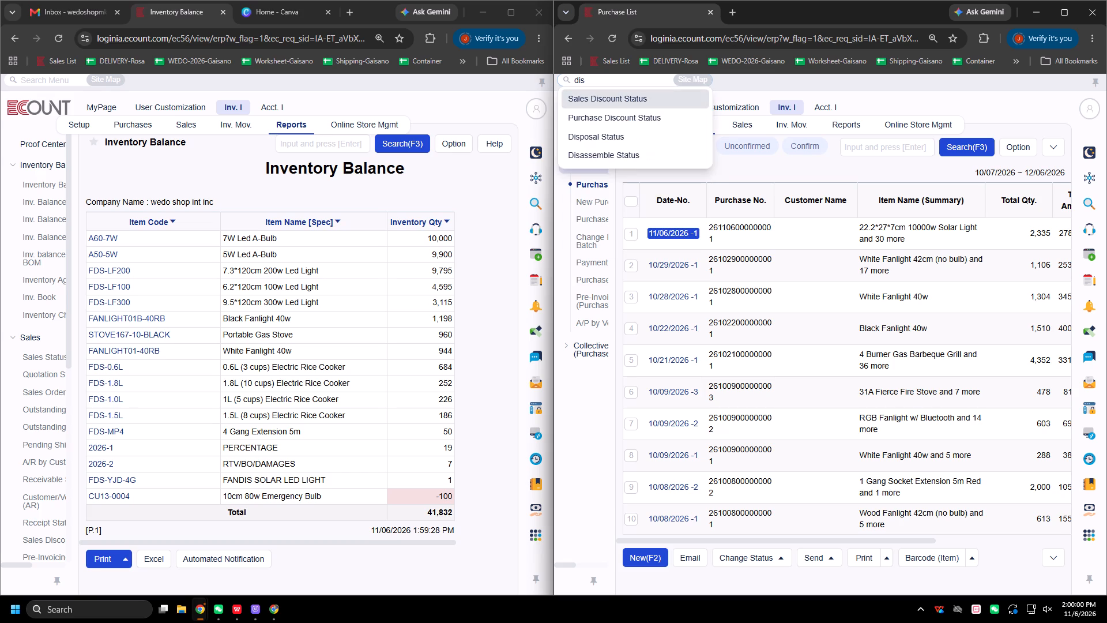
pyautogui.click(616, 130)
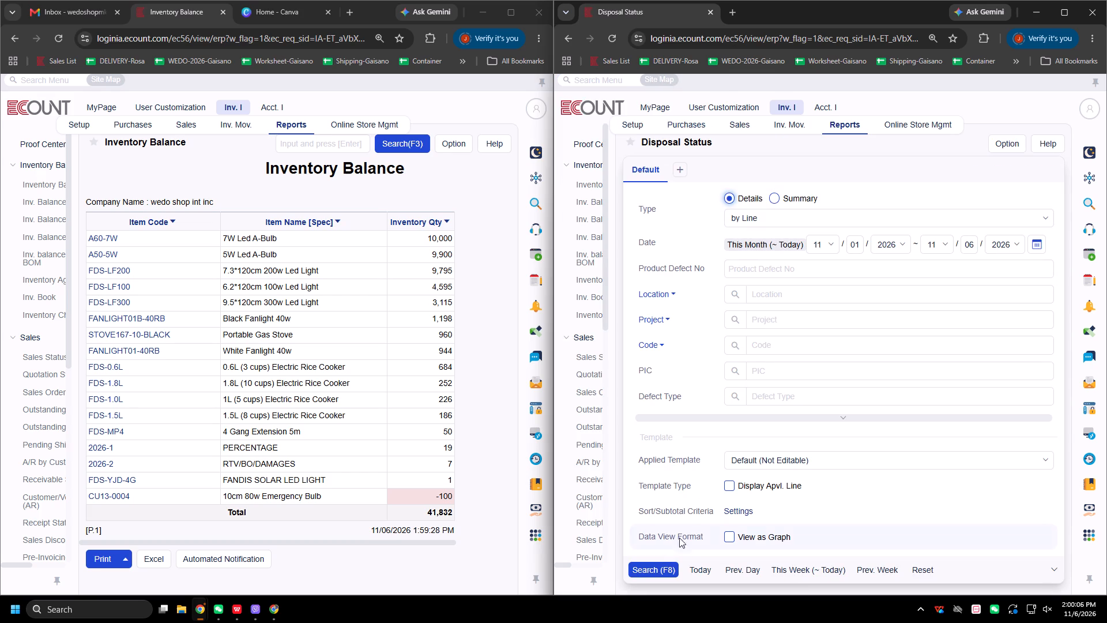
pyautogui.scroll(-1, 726, 426)
pyautogui.click(648, 571)
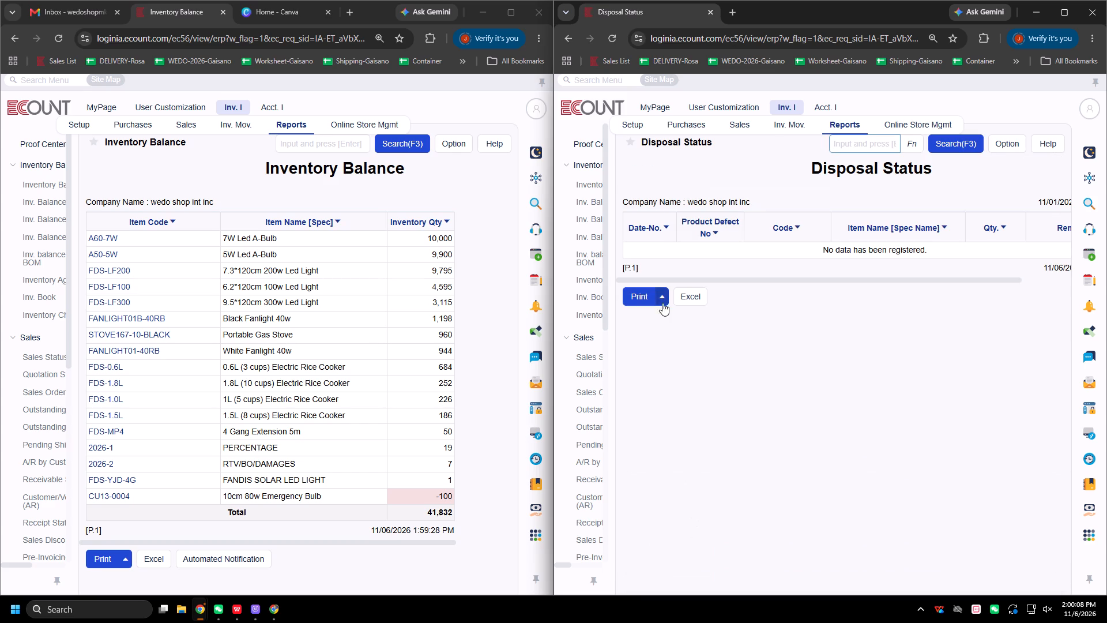
# Widen the navigation pane and look through the available reports, including the Sales, Purchases, Inv. Movement and Others groups.
pyautogui.moveTo(613, 258); pyautogui.dragTo(671, 261)
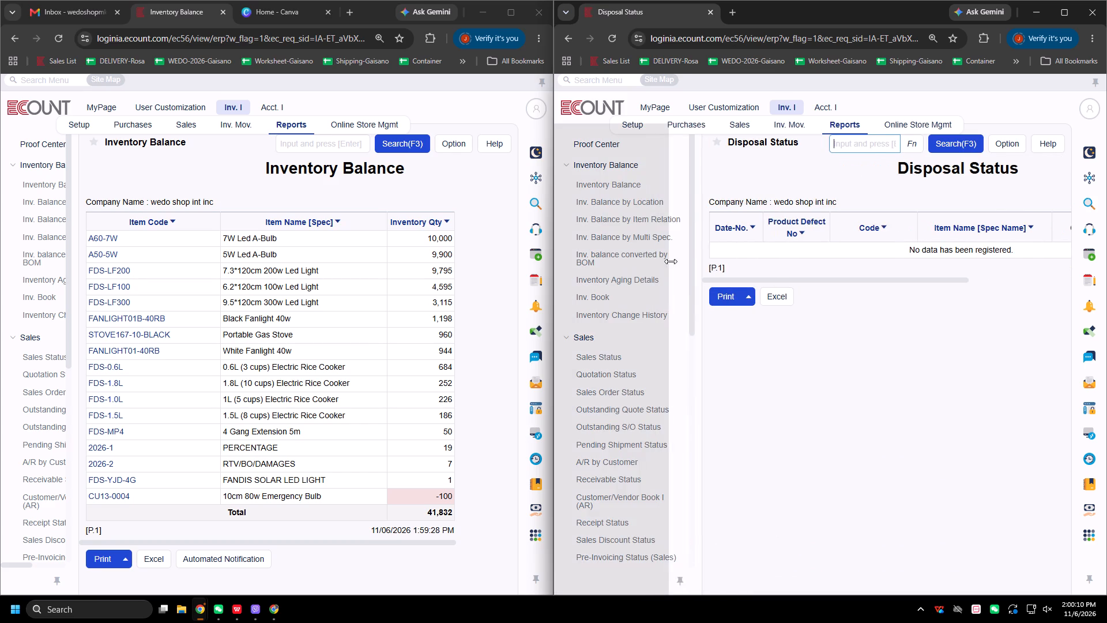
pyautogui.moveTo(671, 261); pyautogui.dragTo(692, 266)
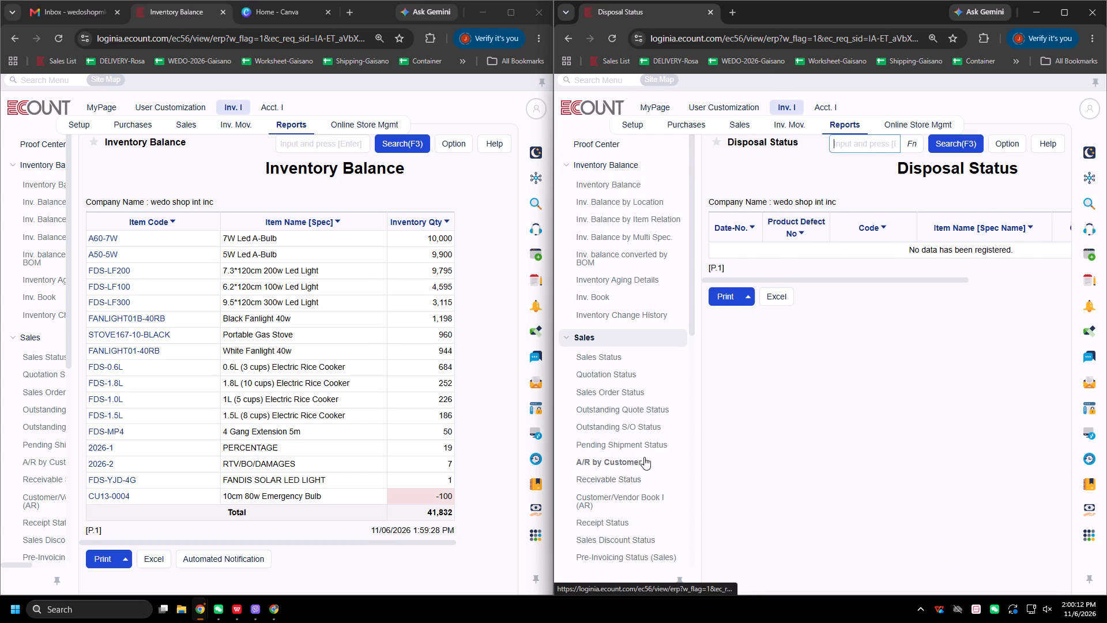
pyautogui.scroll(3, 631, 310)
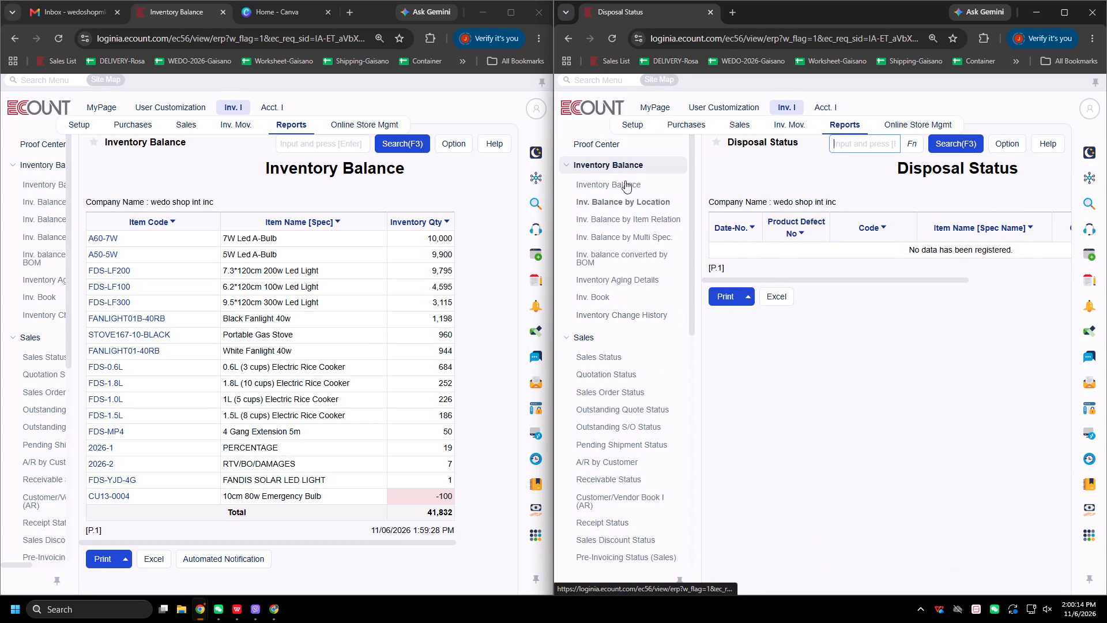
pyautogui.scroll(-4, 615, 460)
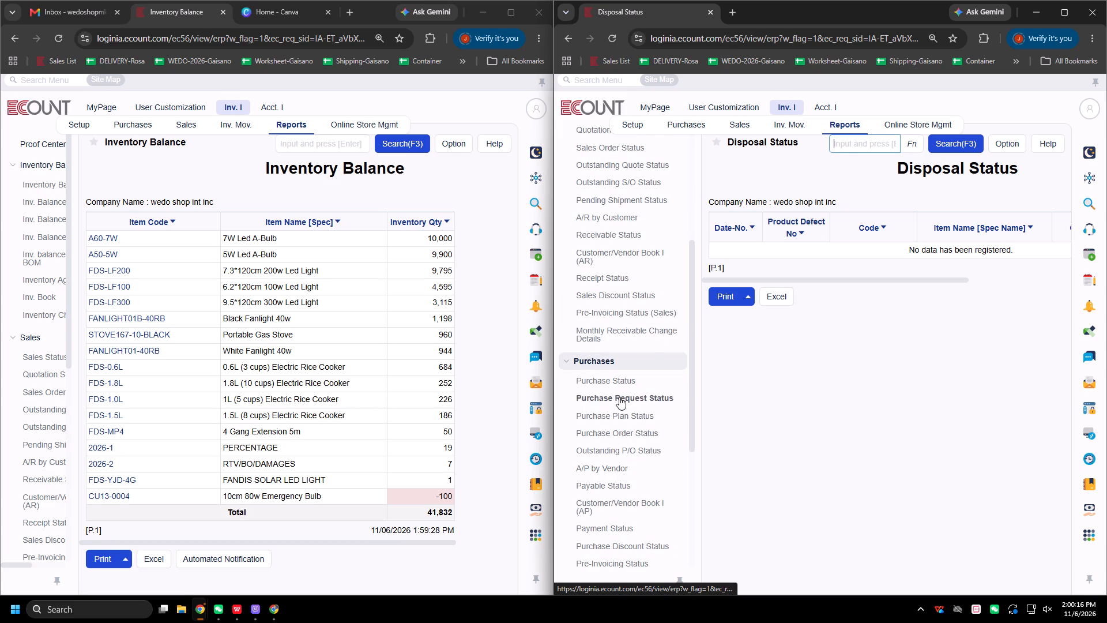
pyautogui.scroll(-6, 619, 397)
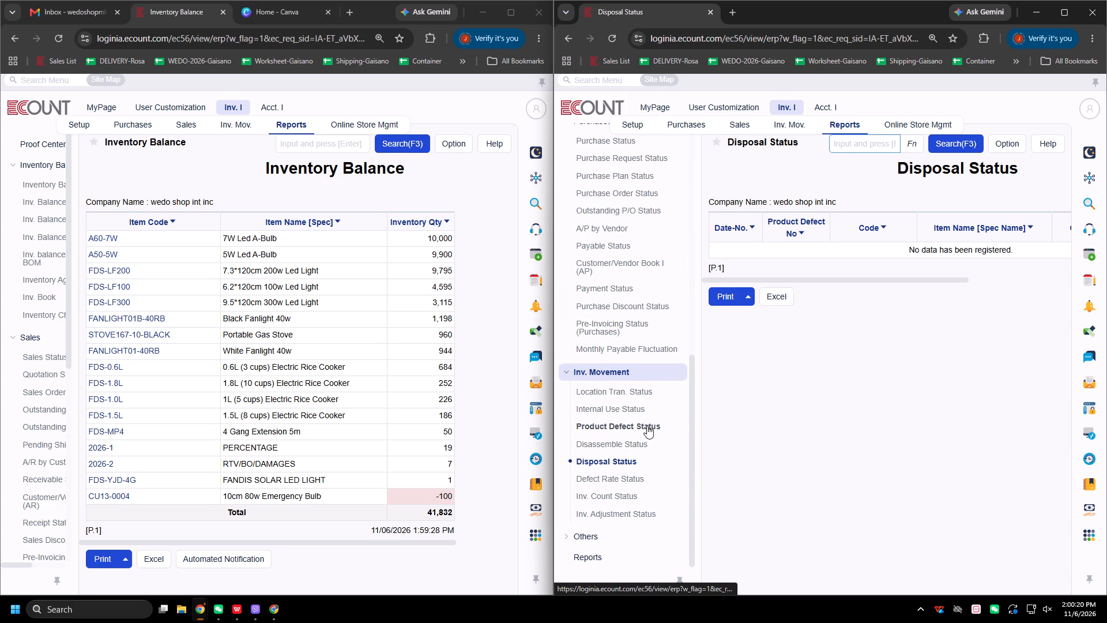
pyautogui.scroll(-3, 623, 486)
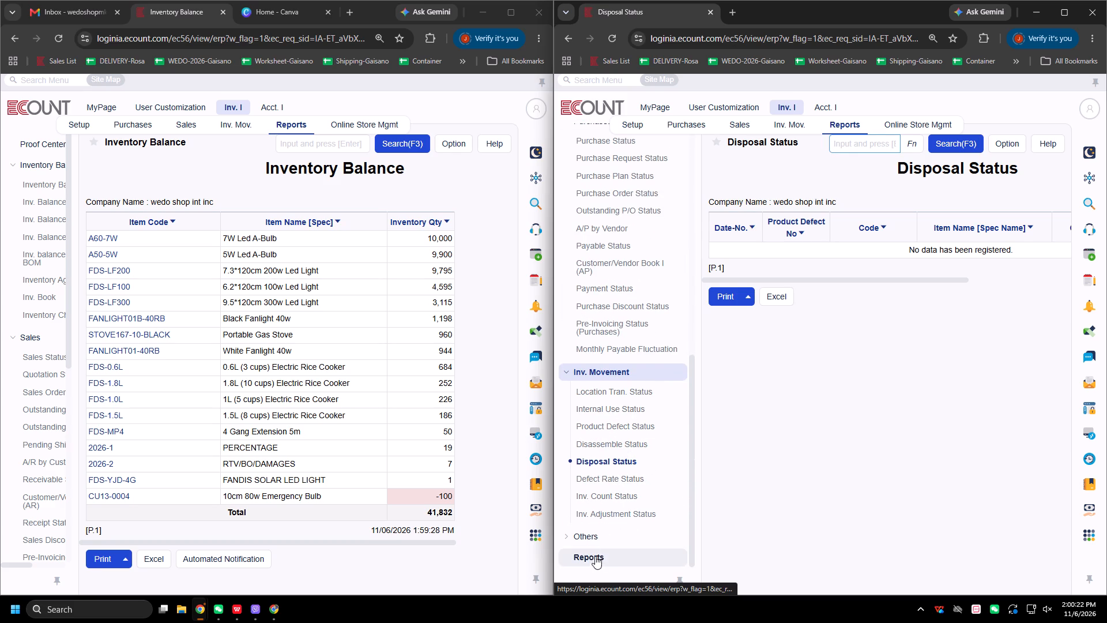
pyautogui.click(570, 534)
pyautogui.scroll(-2, 640, 482)
pyautogui.click(571, 534)
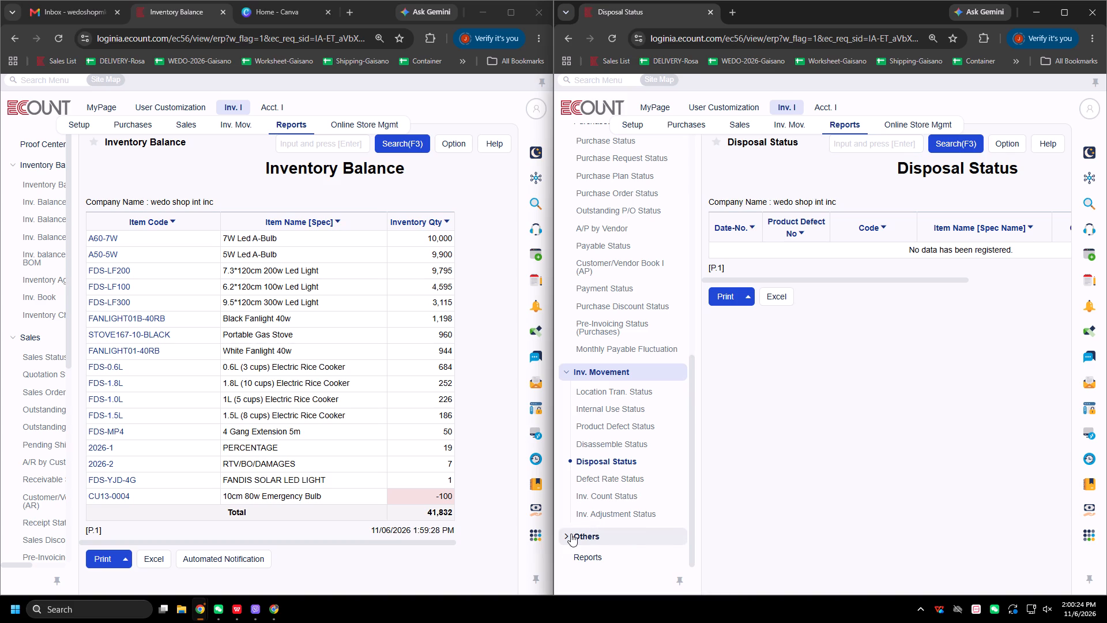
pyautogui.click(571, 534)
pyautogui.scroll(-4, 627, 536)
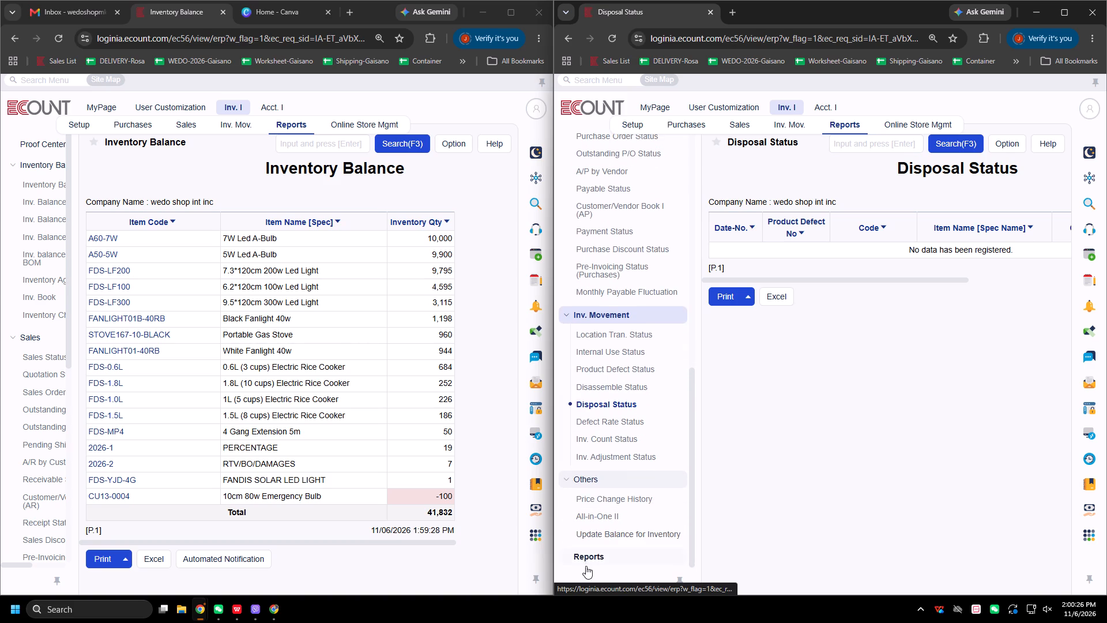
# Look through the Purchases, Sales and Inv. Mov. sections for the Product Defect entries.
pyautogui.click(687, 125)
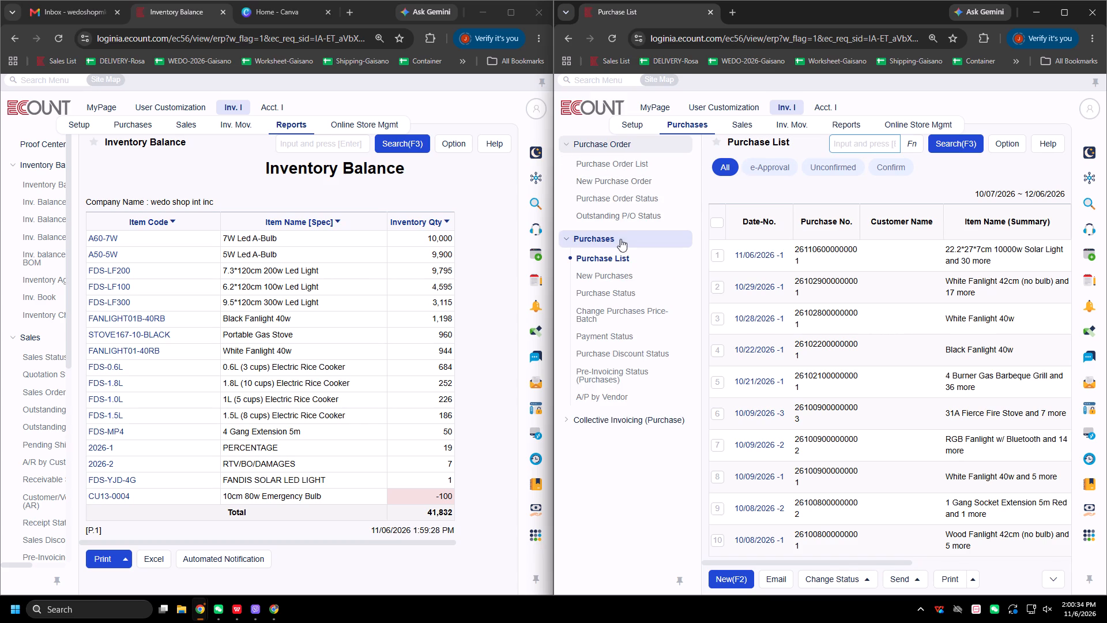
pyautogui.click(569, 349)
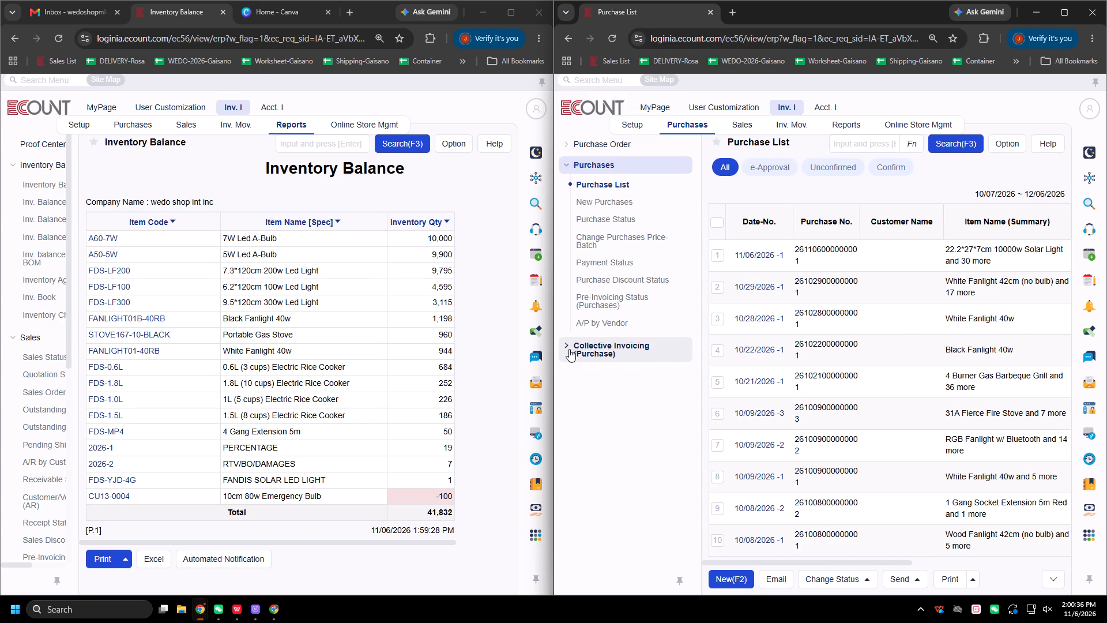
pyautogui.click(745, 125)
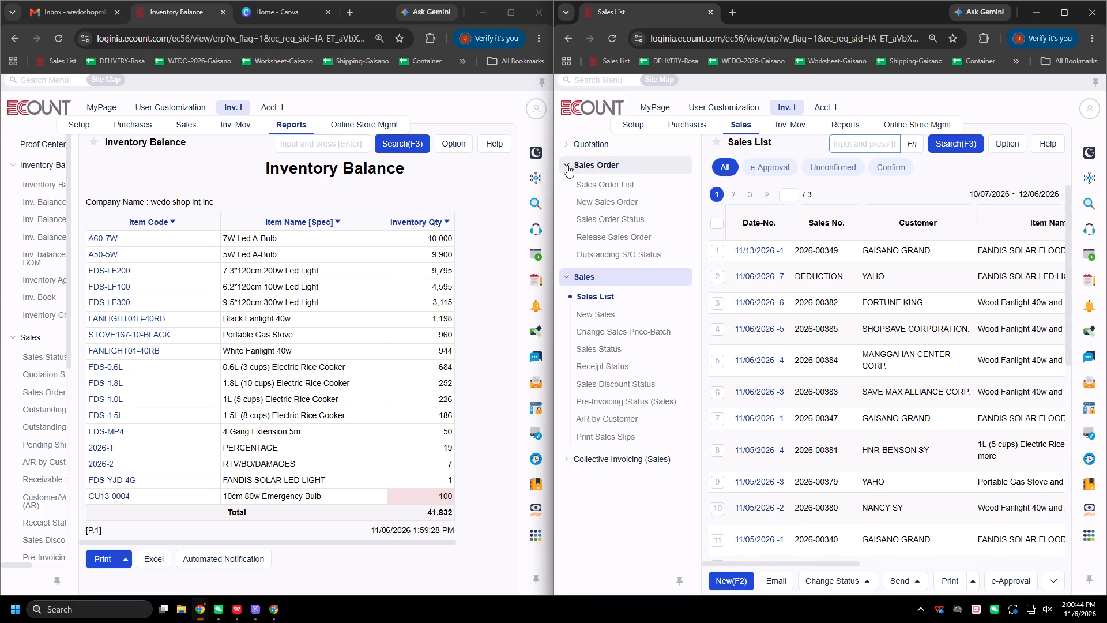
pyautogui.click(776, 125)
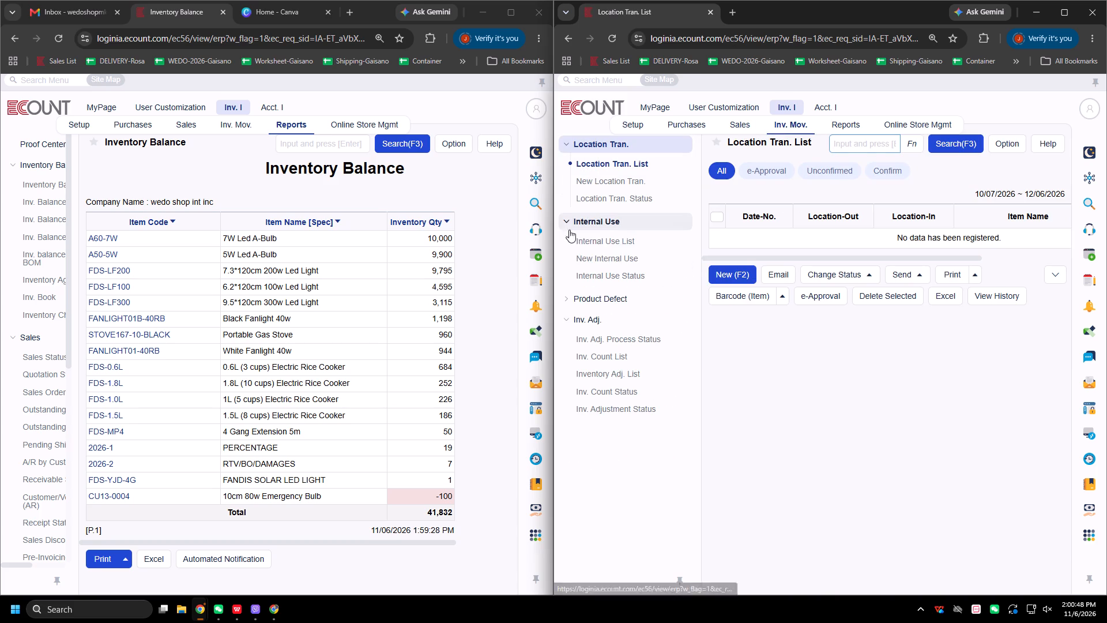
pyautogui.click(569, 296)
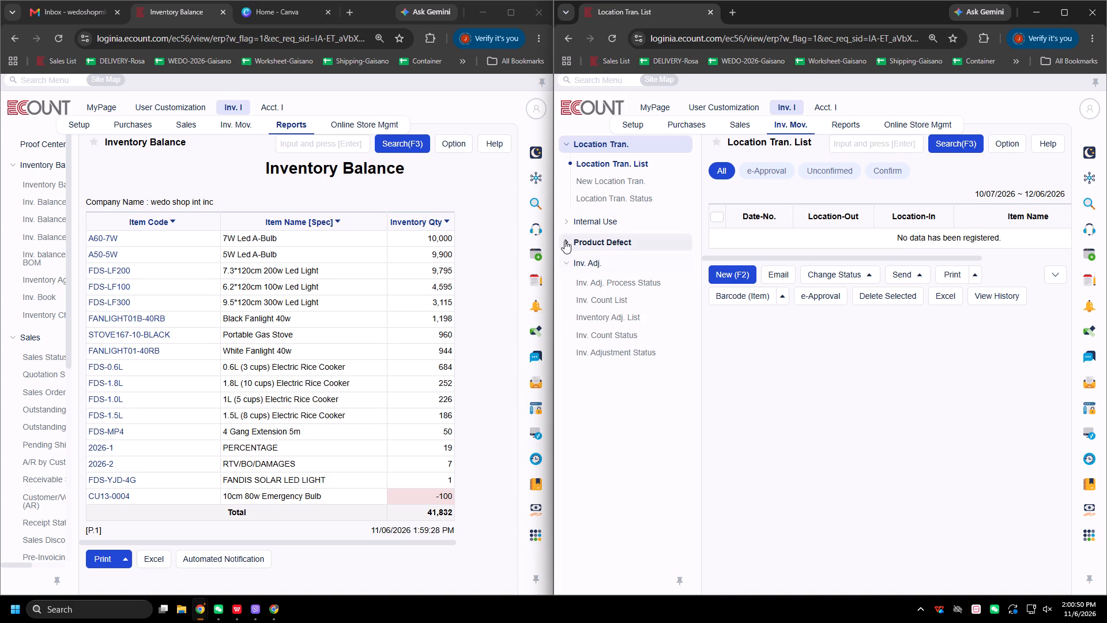
pyautogui.click(564, 241)
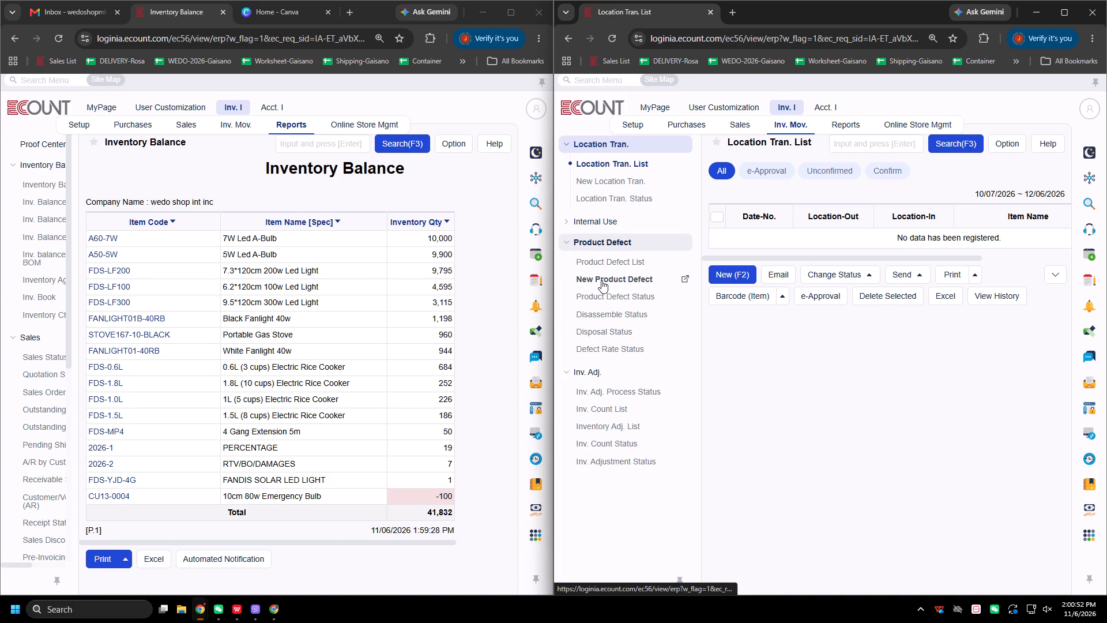
# Start a new product defect record with PIC JUNNY and action Disassemble, and open the first line's item code for entry.
pyautogui.click(601, 280)
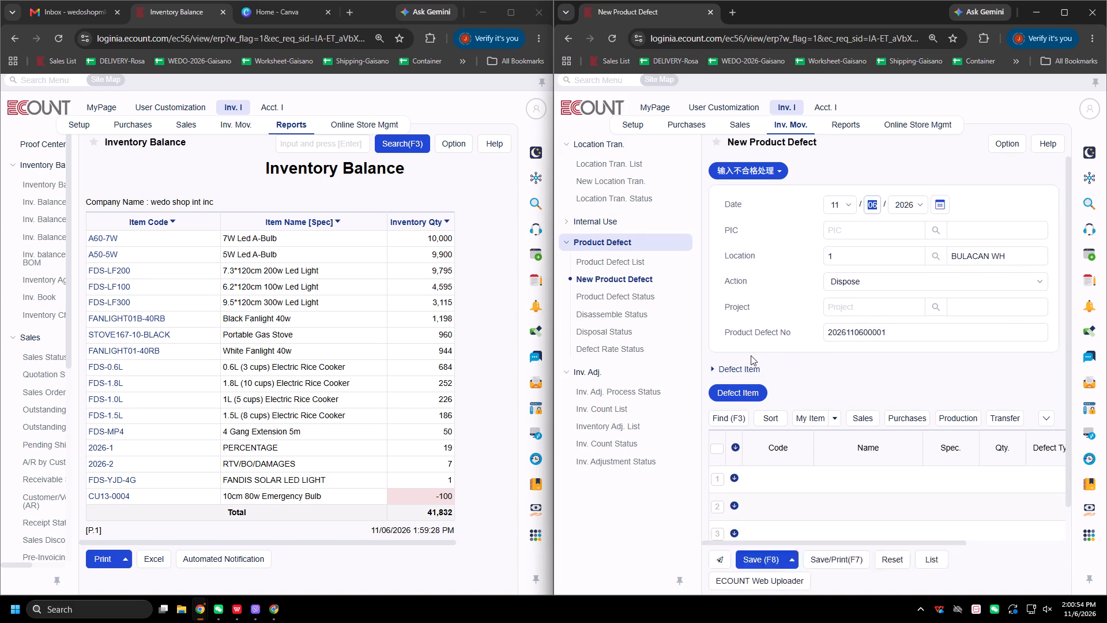
pyautogui.click(859, 229)
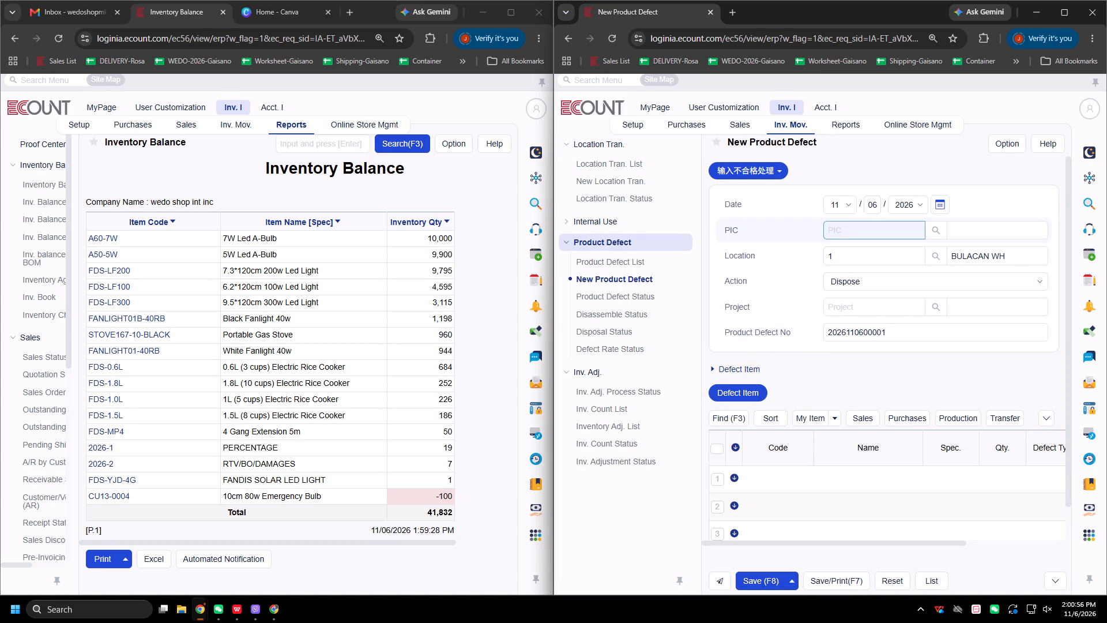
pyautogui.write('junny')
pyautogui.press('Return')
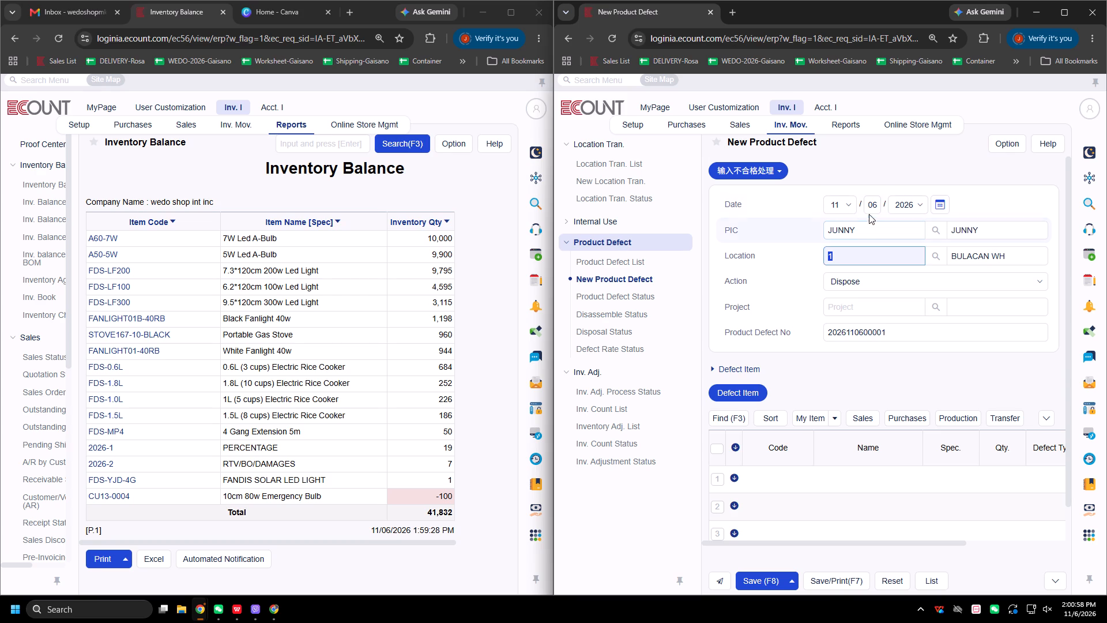
pyautogui.click(873, 208)
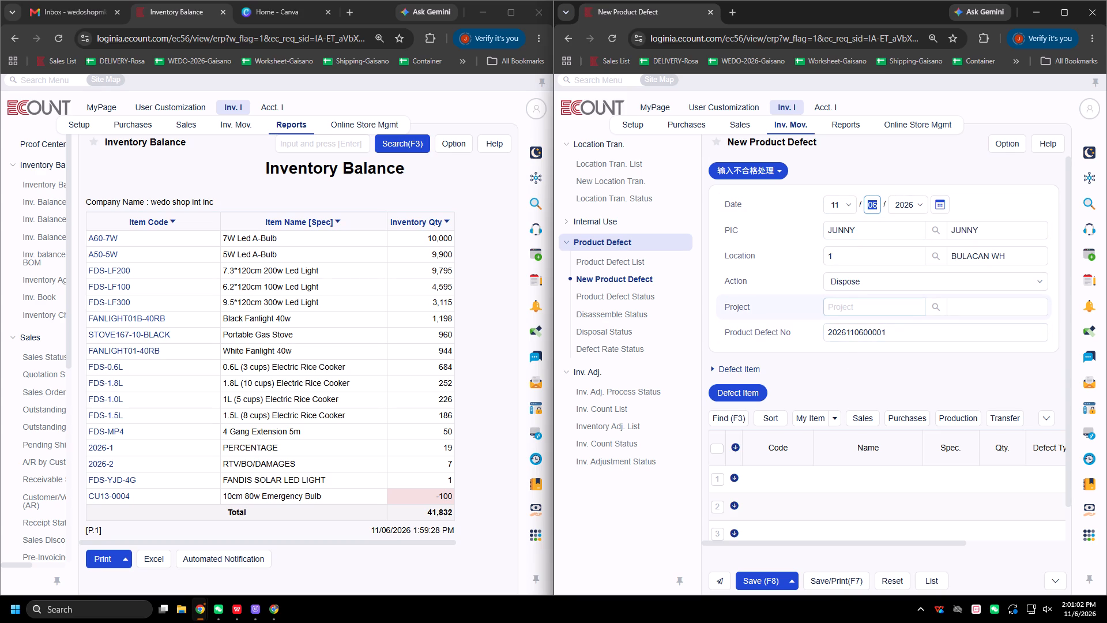
pyautogui.click(878, 280)
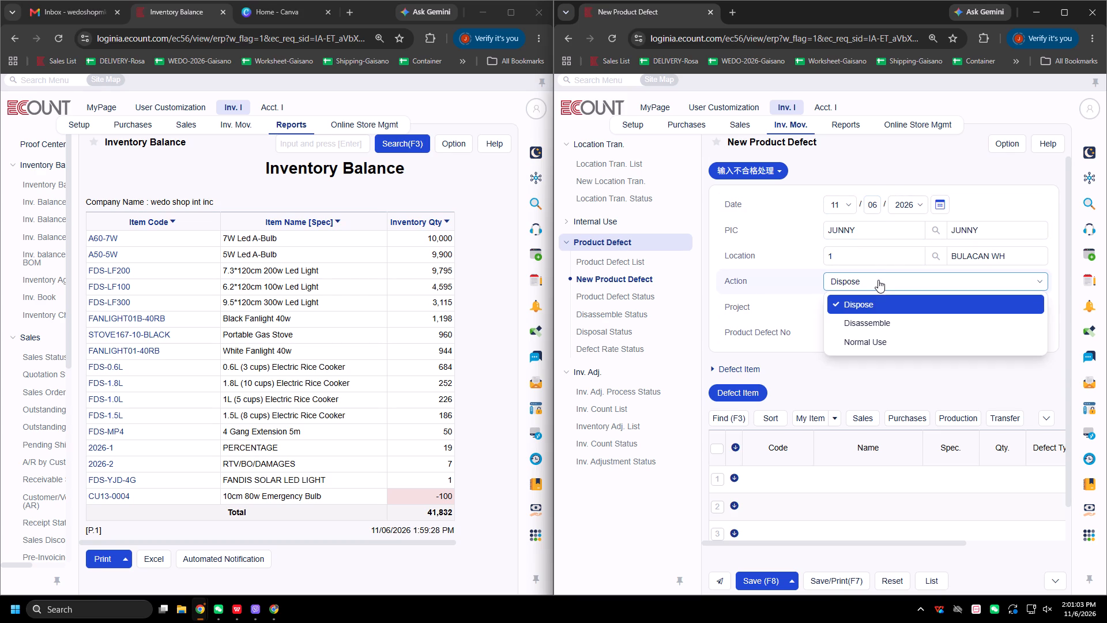
pyautogui.click(877, 324)
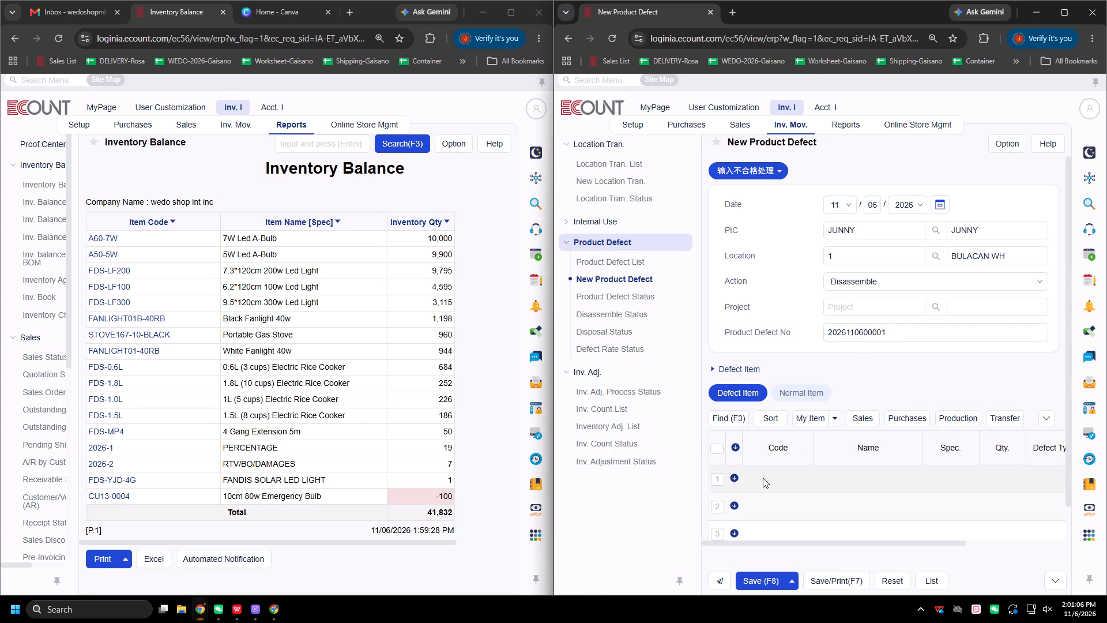
pyautogui.click(770, 475)
# Switch to WeChat to check the delivery receipt chat.
pyautogui.hotkey('alt', 'Tab')
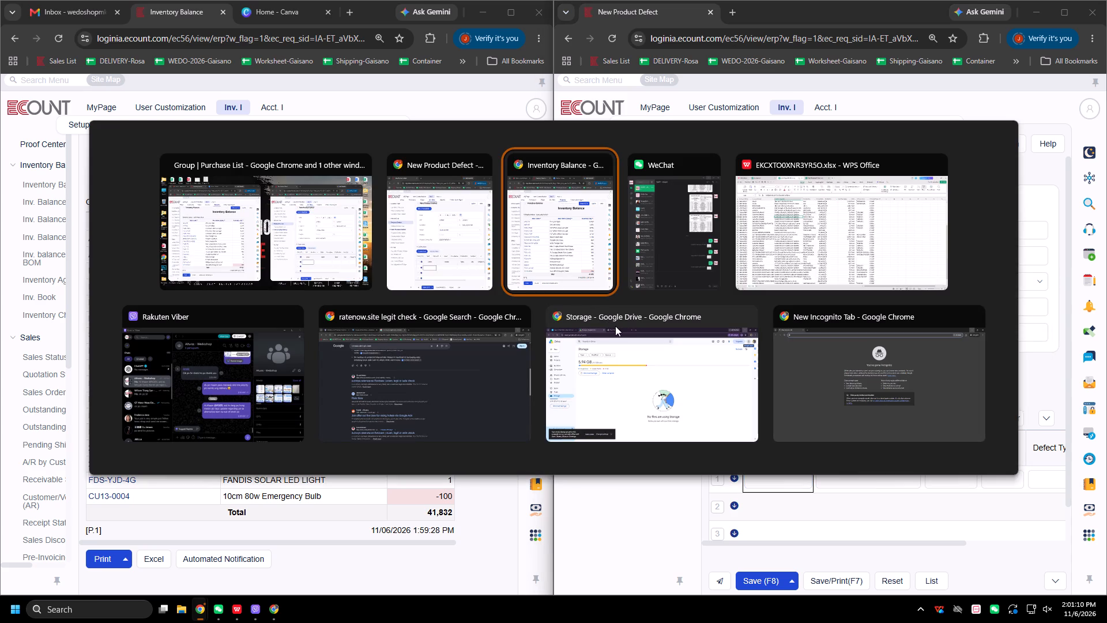
pyautogui.hotkey('alt', 'Tab')
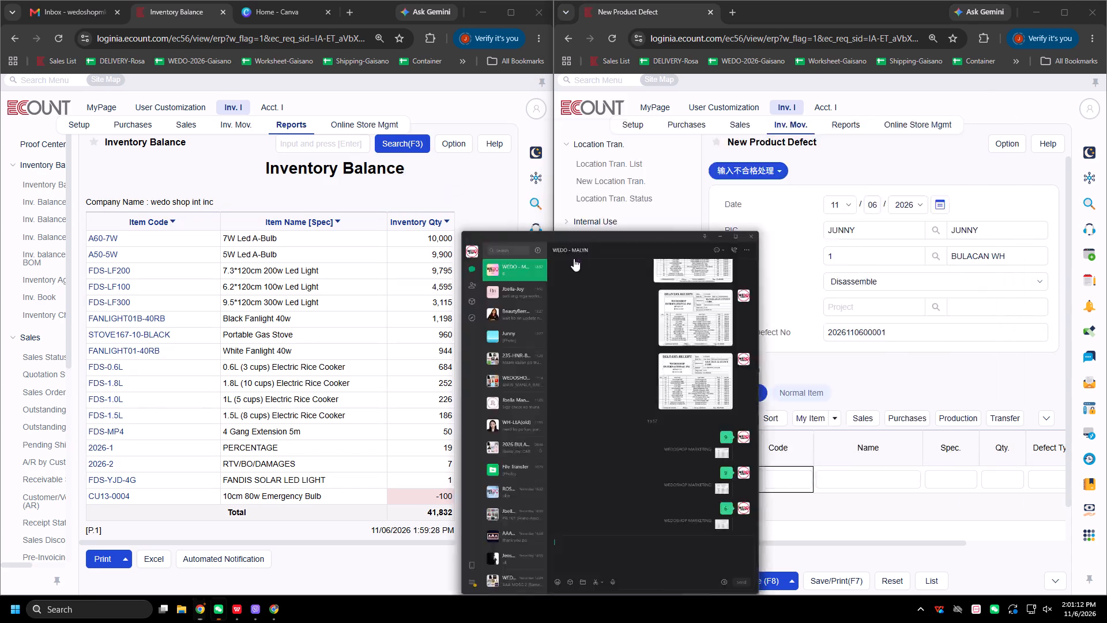